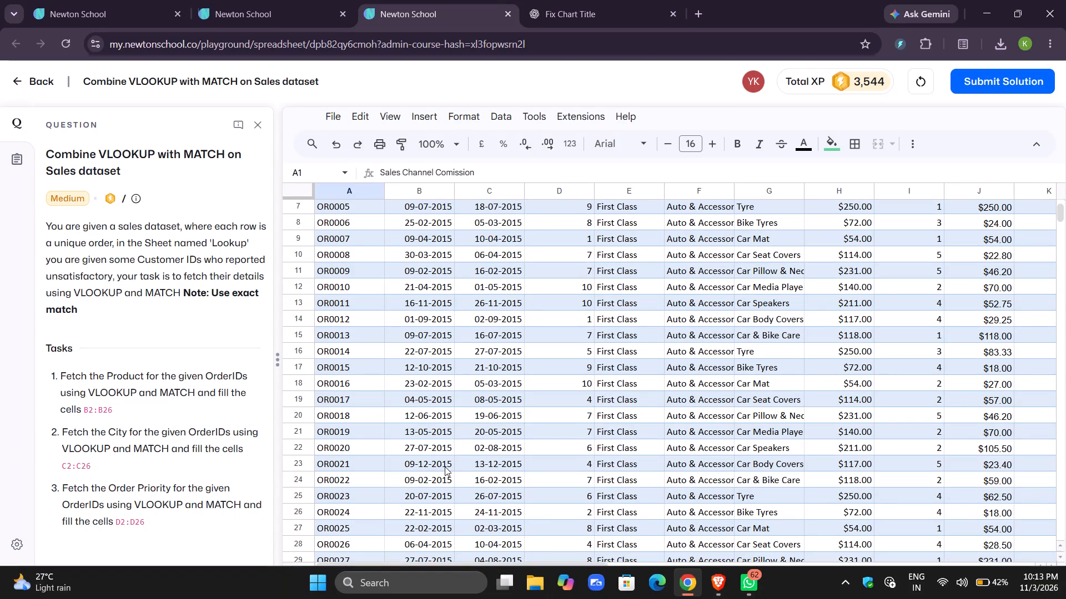
# On the VLOOKUP & MATCH sheet, start a VLOOKUP formula in B2 with A2 as search key and a nested MATCH function.
pyautogui.click(476, 590)
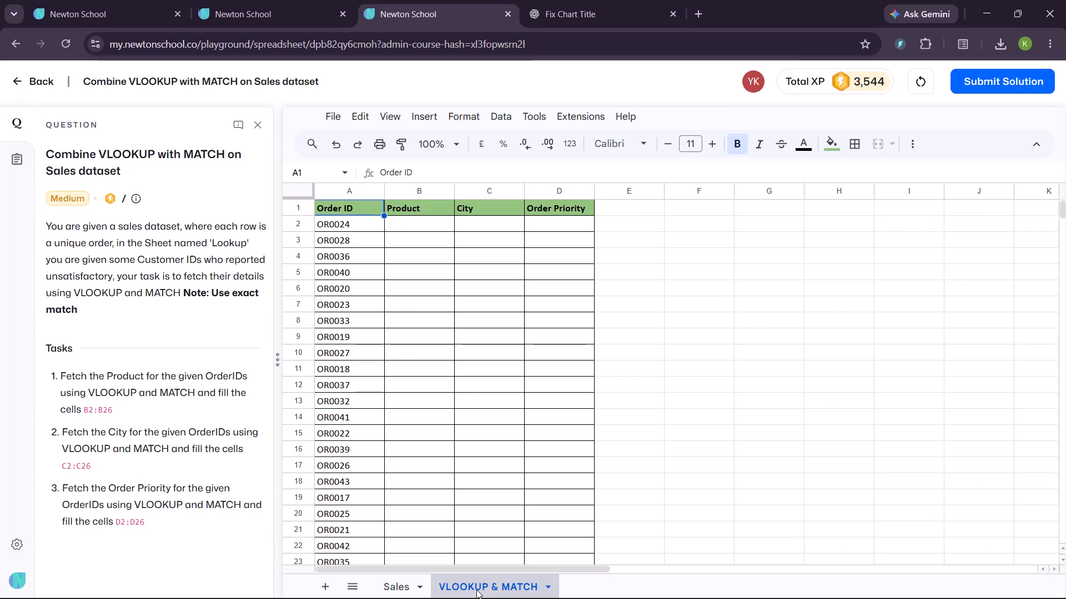
pyautogui.click(421, 224)
pyautogui.press('=')
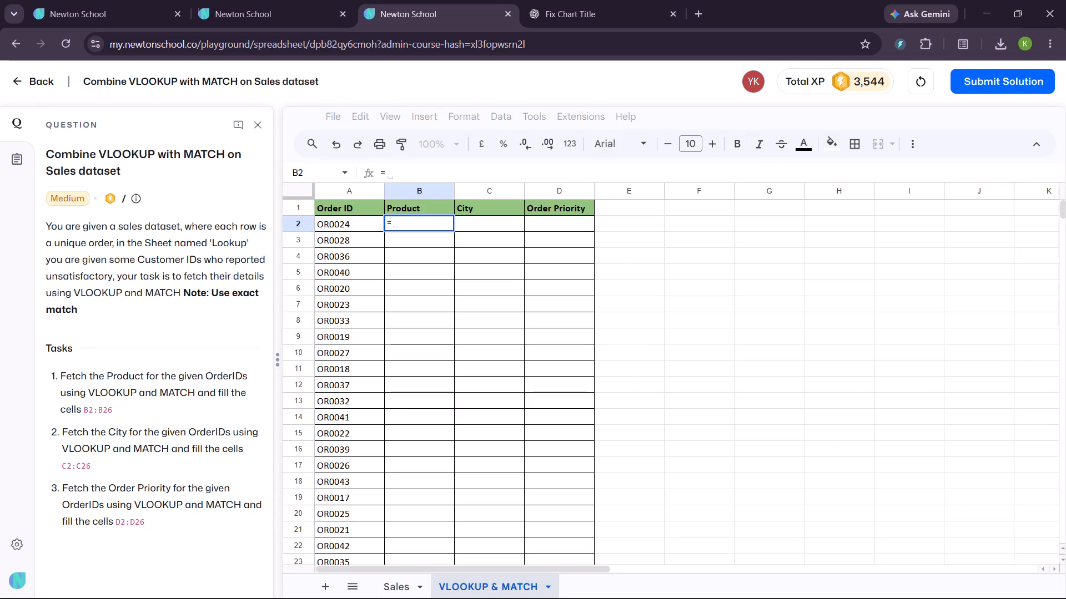
pyautogui.write('vloo')
pyautogui.press('Return')
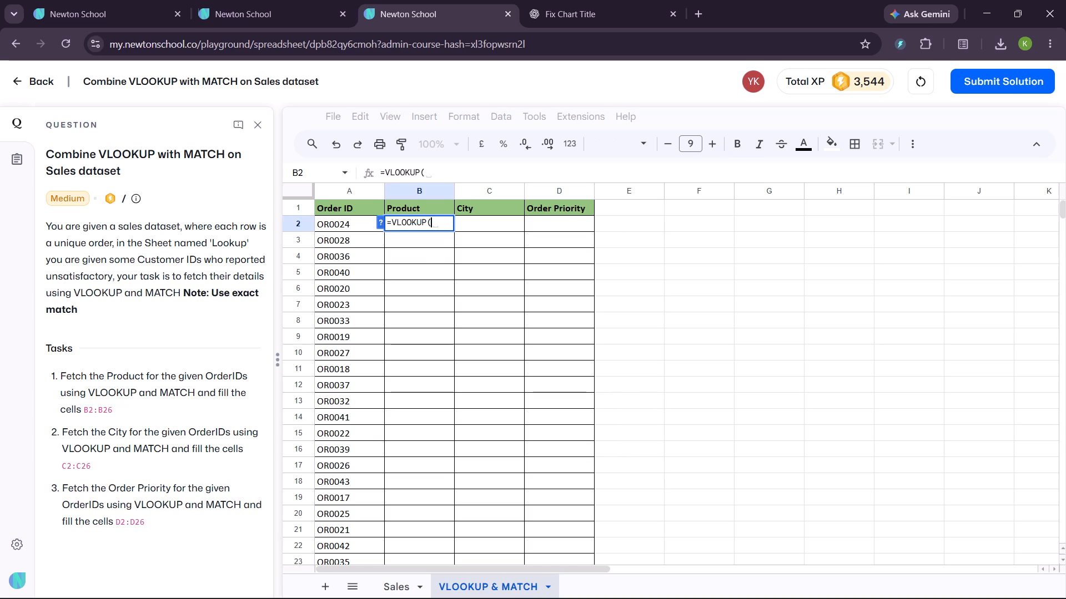
pyautogui.click(351, 225)
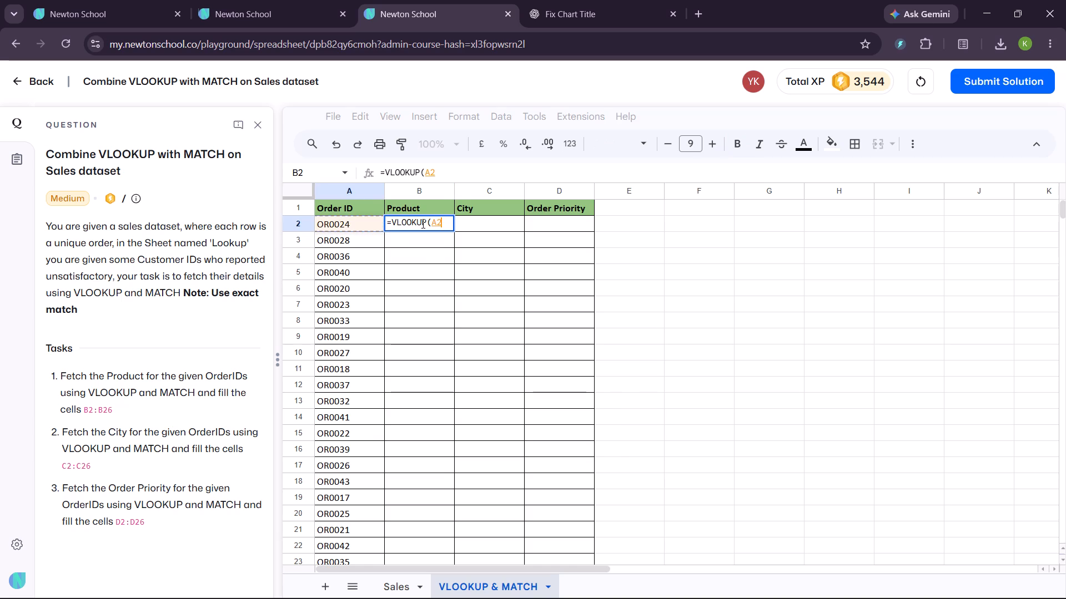
pyautogui.click(422, 224)
pyautogui.click(379, 224)
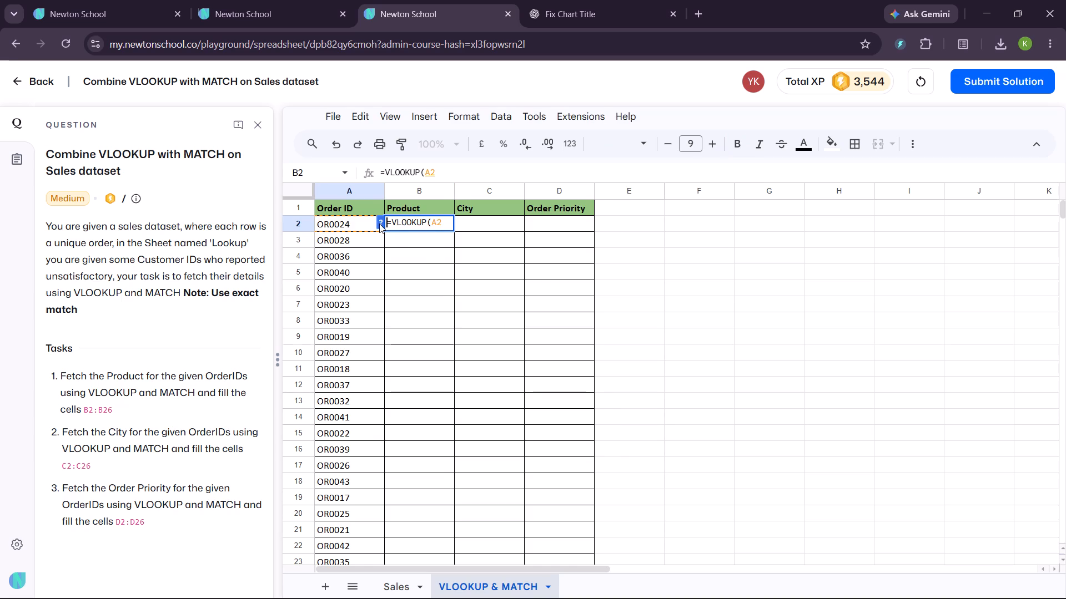
pyautogui.click(450, 220)
pyautogui.write(',match')
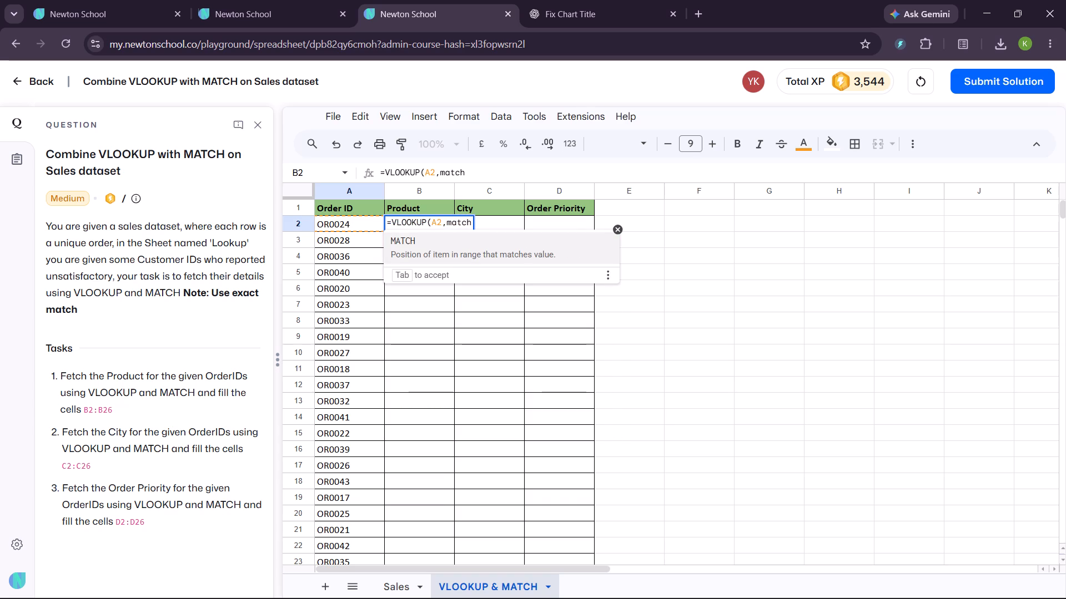
pyautogui.hotkey('shift', '(')
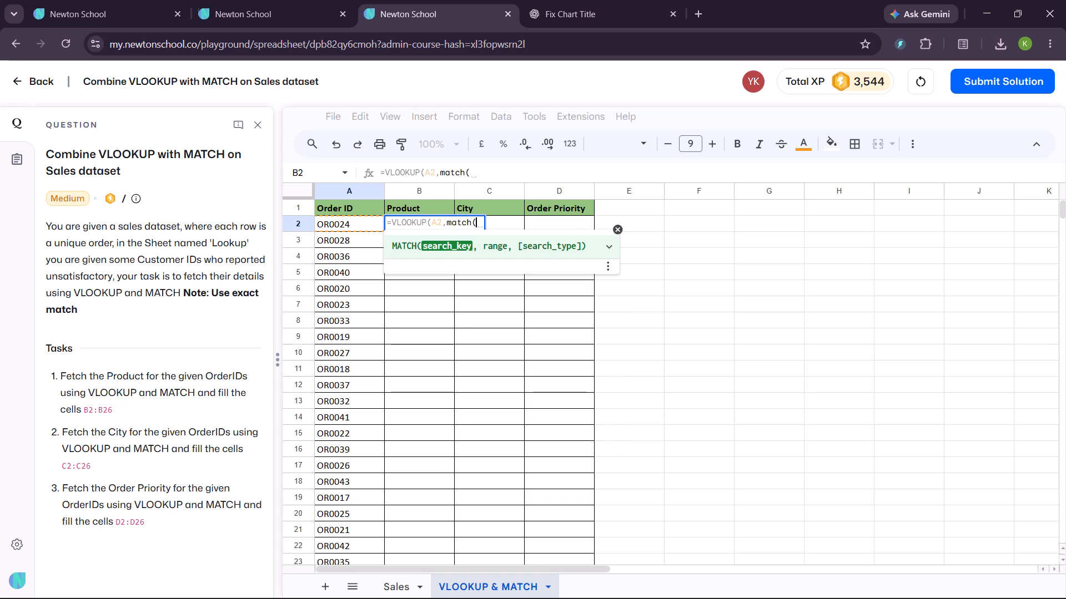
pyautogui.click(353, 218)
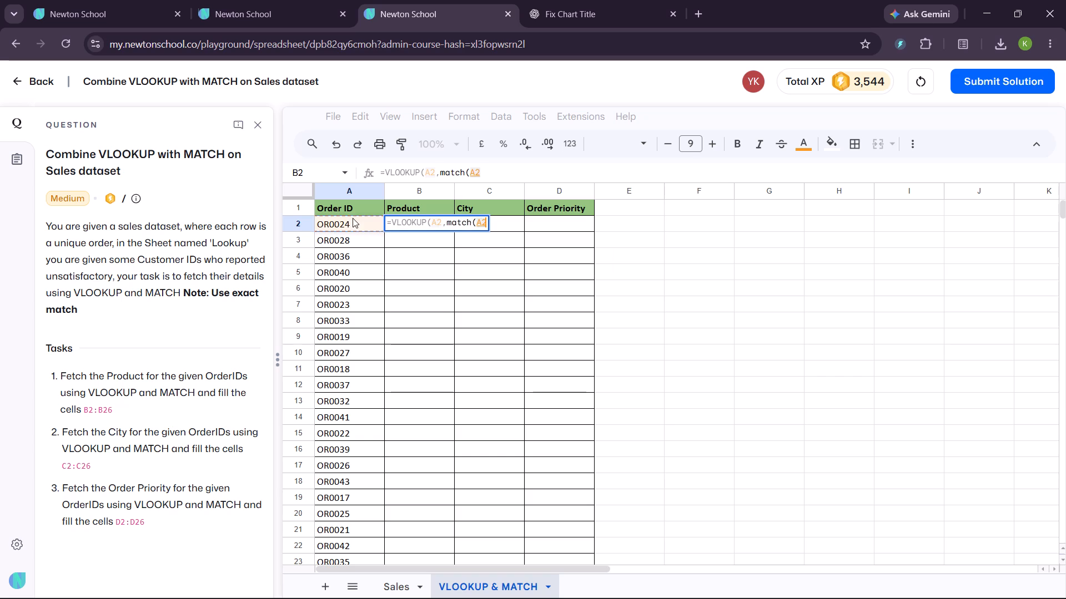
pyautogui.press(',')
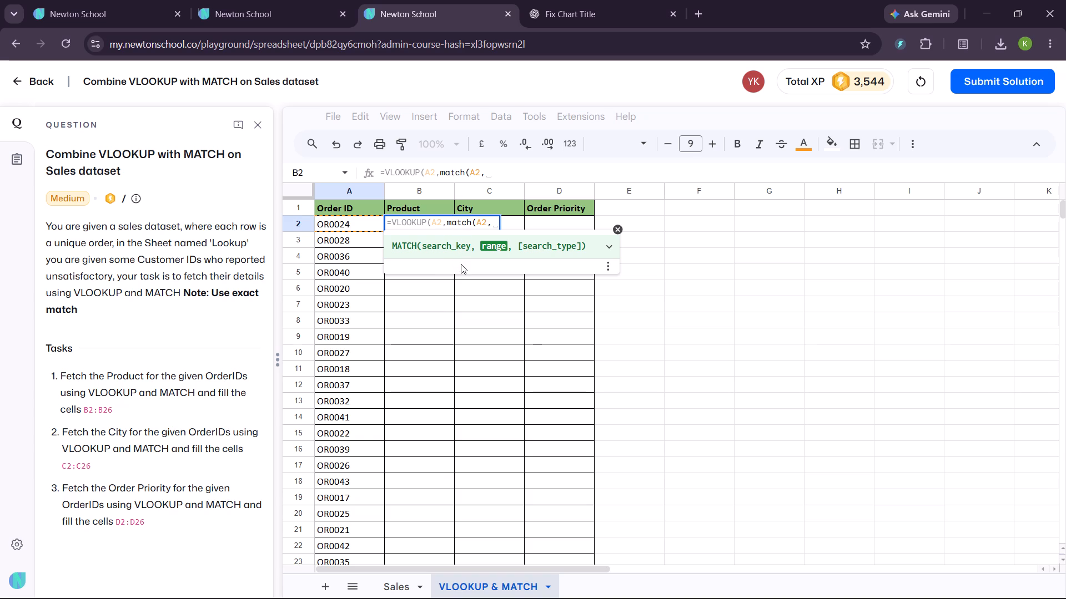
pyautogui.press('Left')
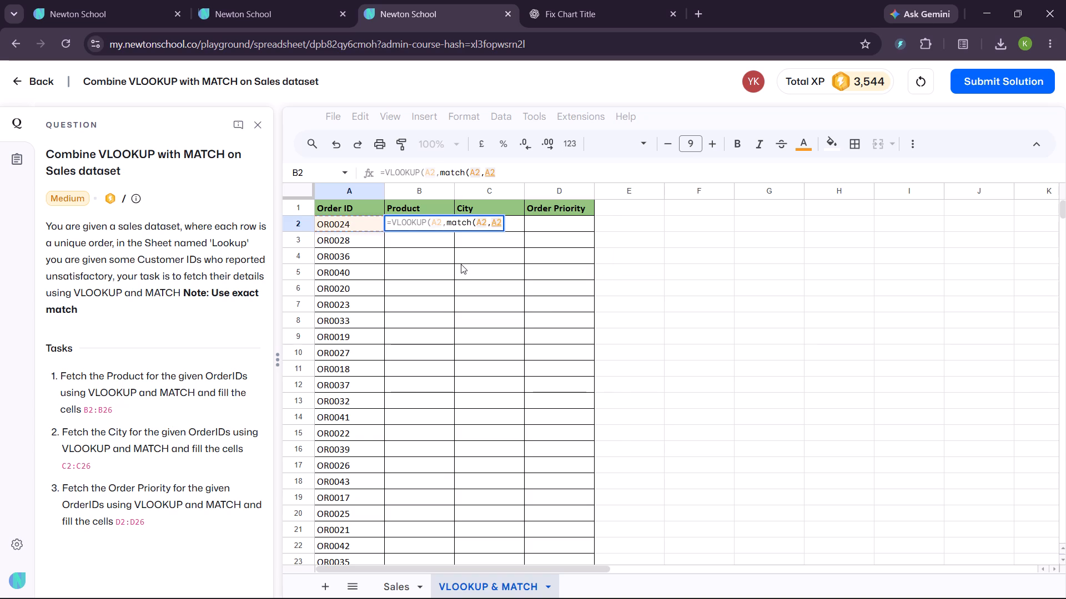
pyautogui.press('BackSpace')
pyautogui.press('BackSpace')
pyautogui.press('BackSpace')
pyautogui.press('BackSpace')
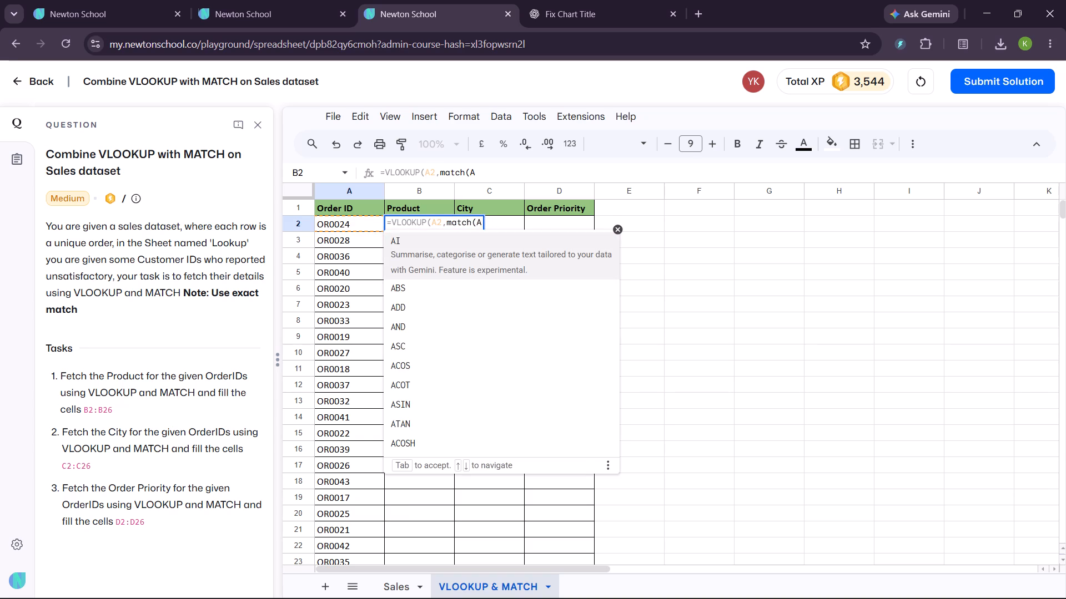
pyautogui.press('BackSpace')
# Set B1 as the MATCH search key and the Sales sheet's header row A2:Y2 as its range.
pyautogui.click(418, 206)
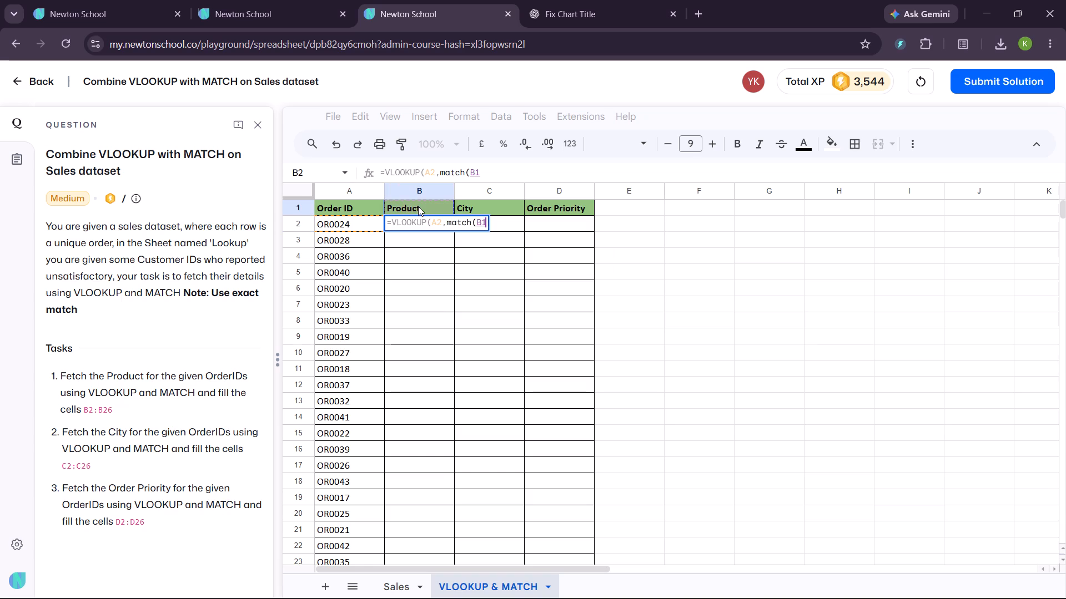
pyautogui.press(',')
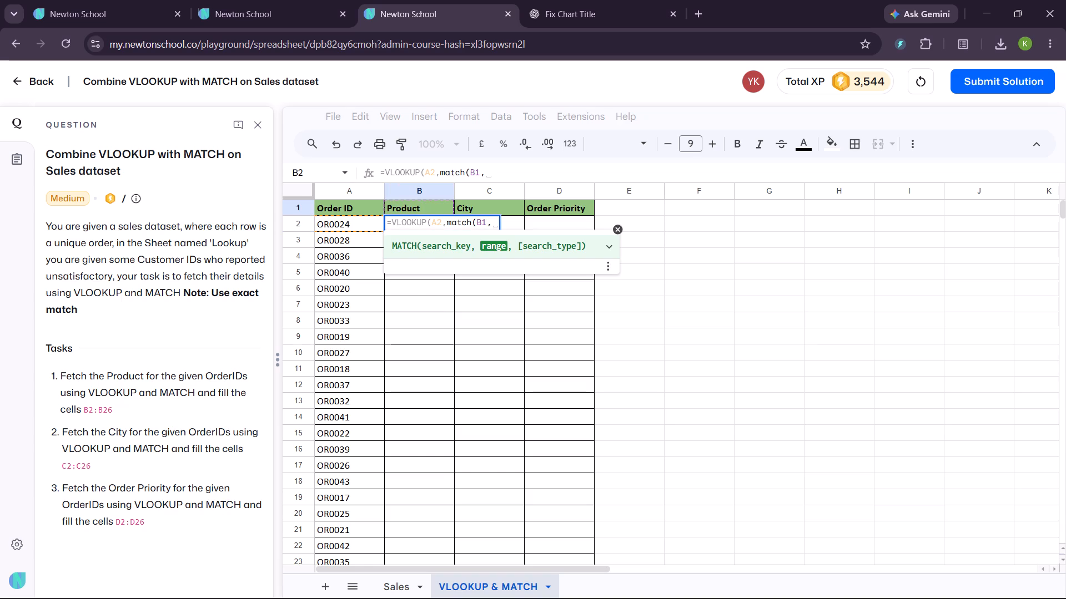
pyautogui.click(391, 587)
pyautogui.scroll(7, 345, 205)
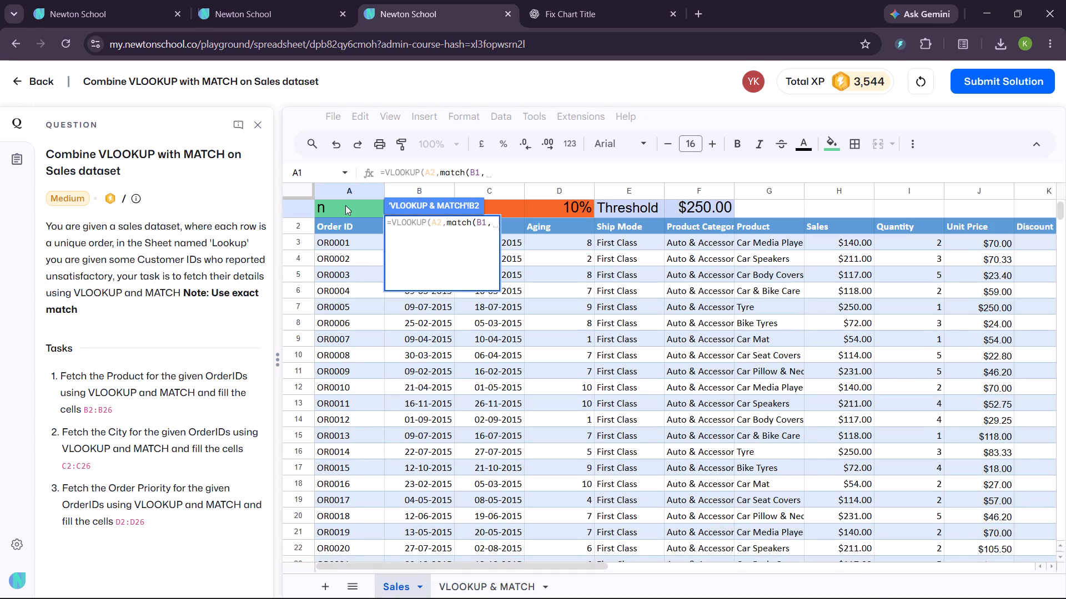
pyautogui.click(335, 281)
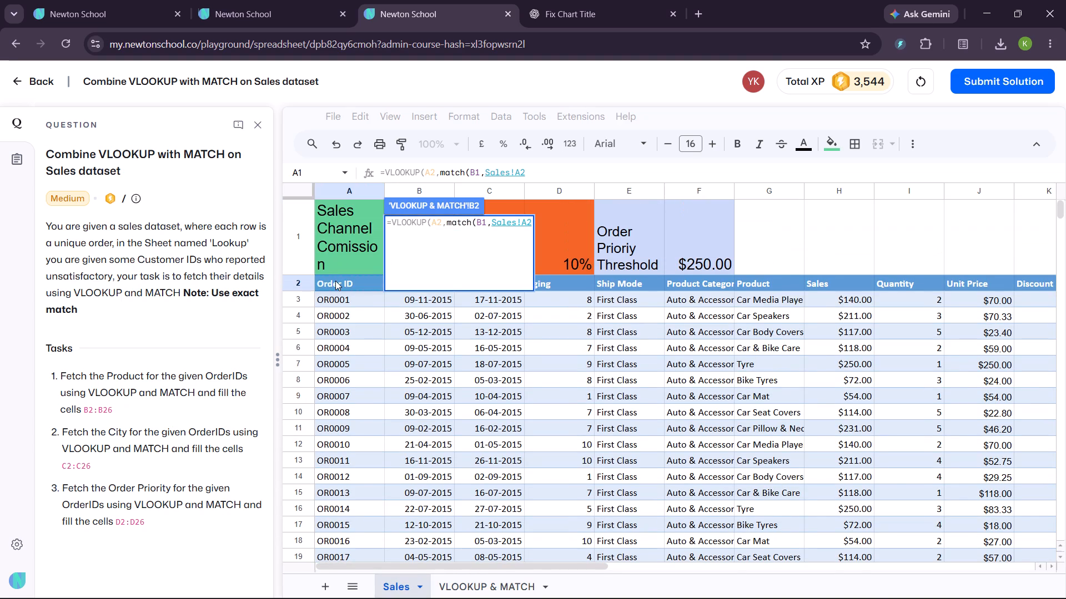
pyautogui.hotkey('ctrl', 'shift', 'Right')
pyautogui.press(',')
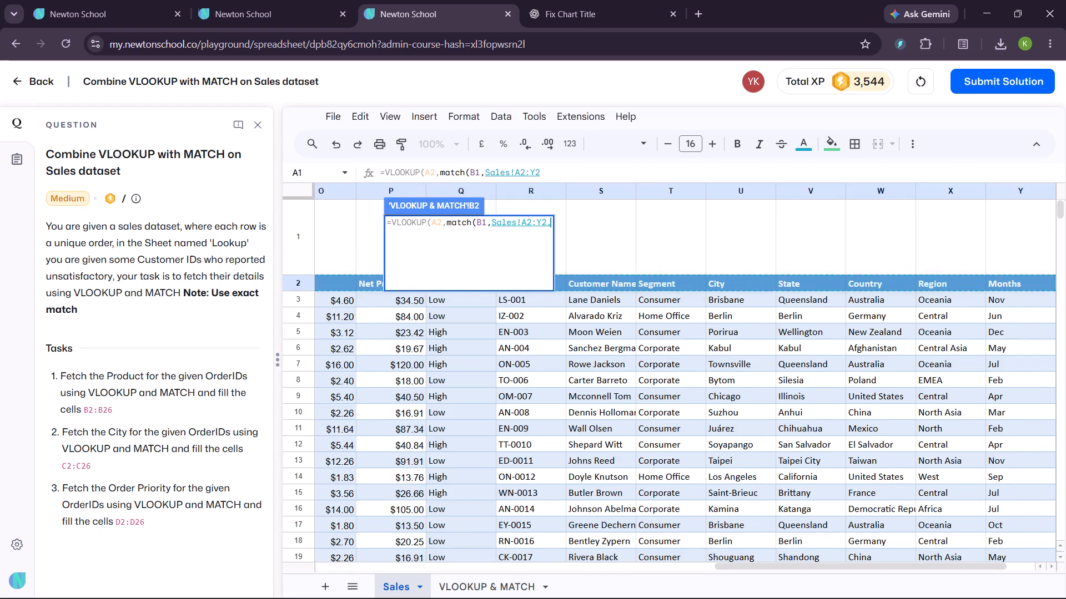
# Make the MATCH range reference absolute as Sales!$A$2:$Y$2.
pyautogui.click(521, 221)
pyautogui.hotkey('shift', '$')
pyautogui.press('Right')
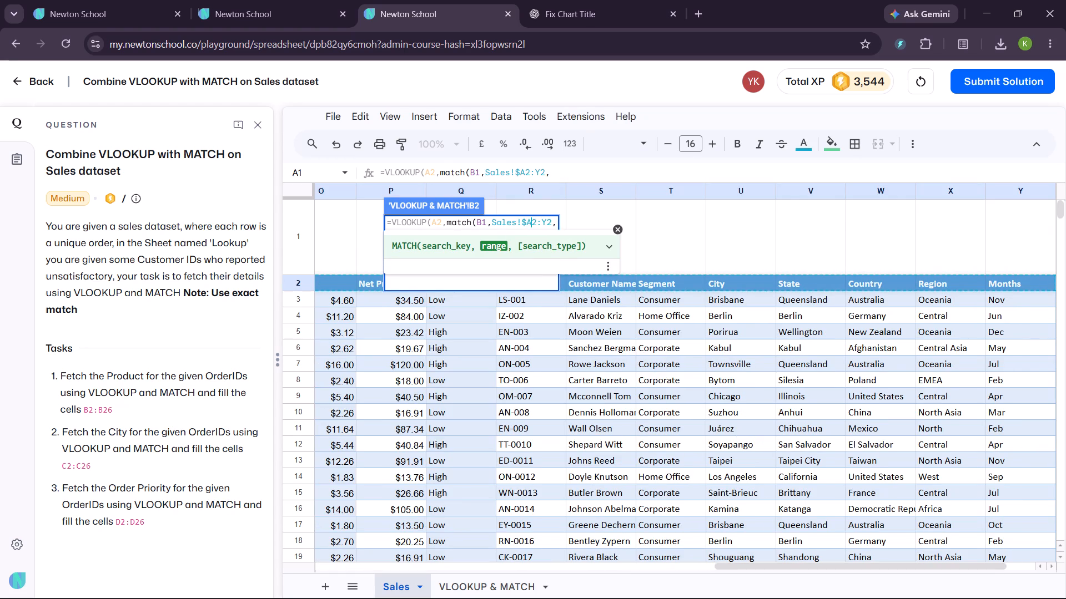
pyautogui.hotkey('shift', '$')
pyautogui.press('Right')
pyautogui.press('Right')
pyautogui.press('Right')
pyautogui.press('Left')
pyautogui.hotkey('shift', '$')
pyautogui.press('Right')
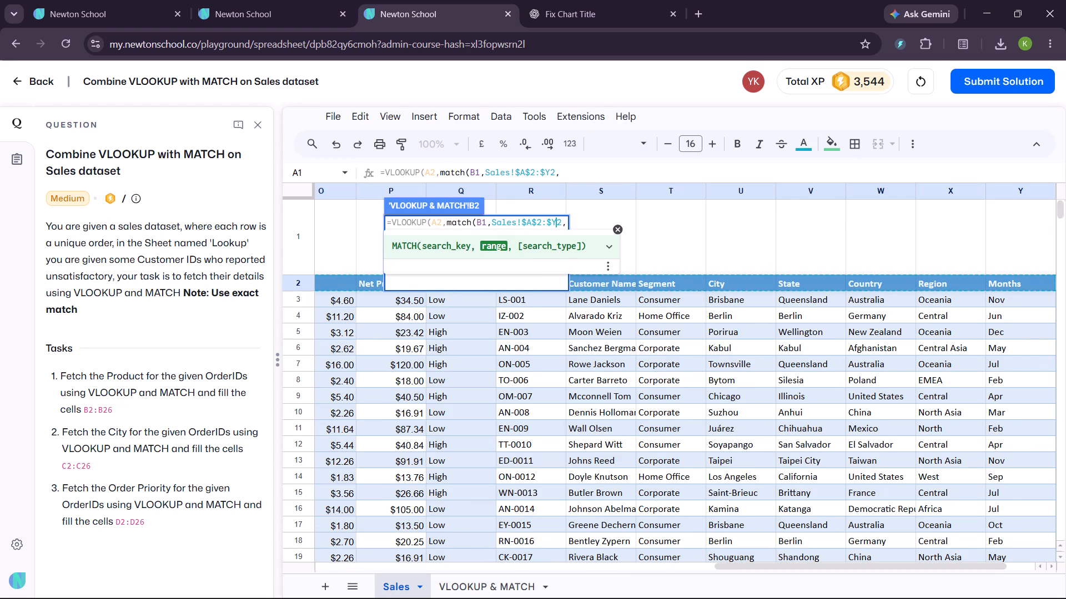
pyautogui.hotkey('shift', '$')
pyautogui.press('Right')
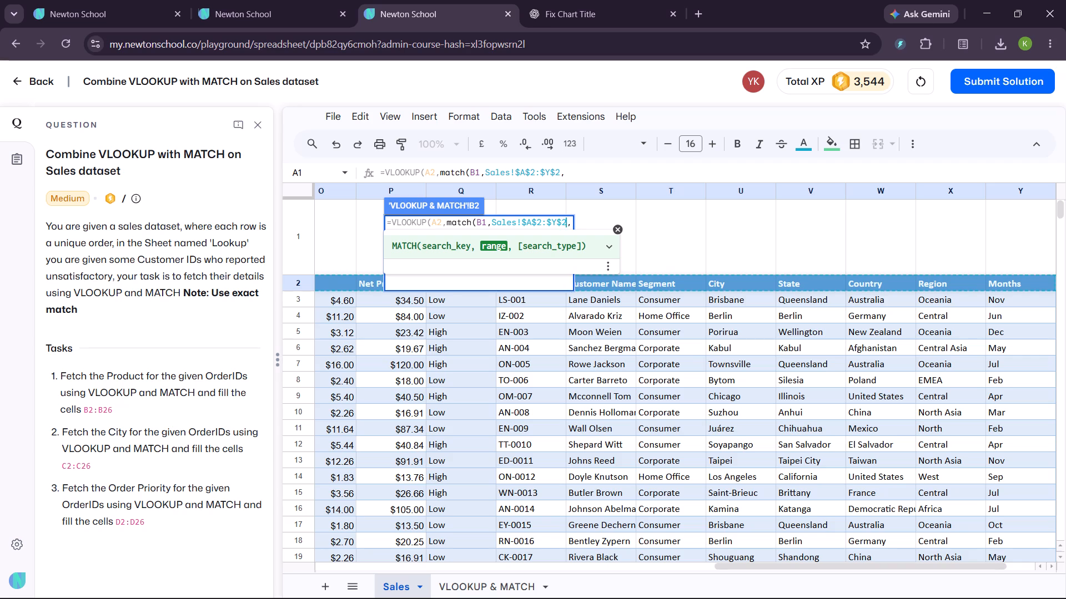
# Complete the nested MATCH function with search type 0 for an exact match.
pyautogui.press('Right')
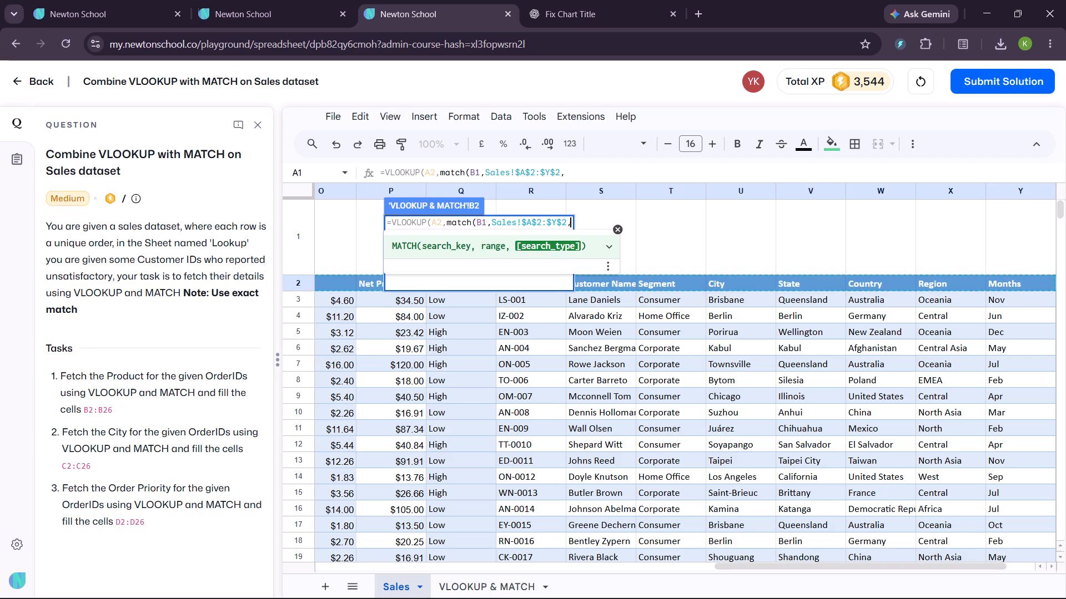
pyautogui.press('0')
pyautogui.hotkey('shift', ')')
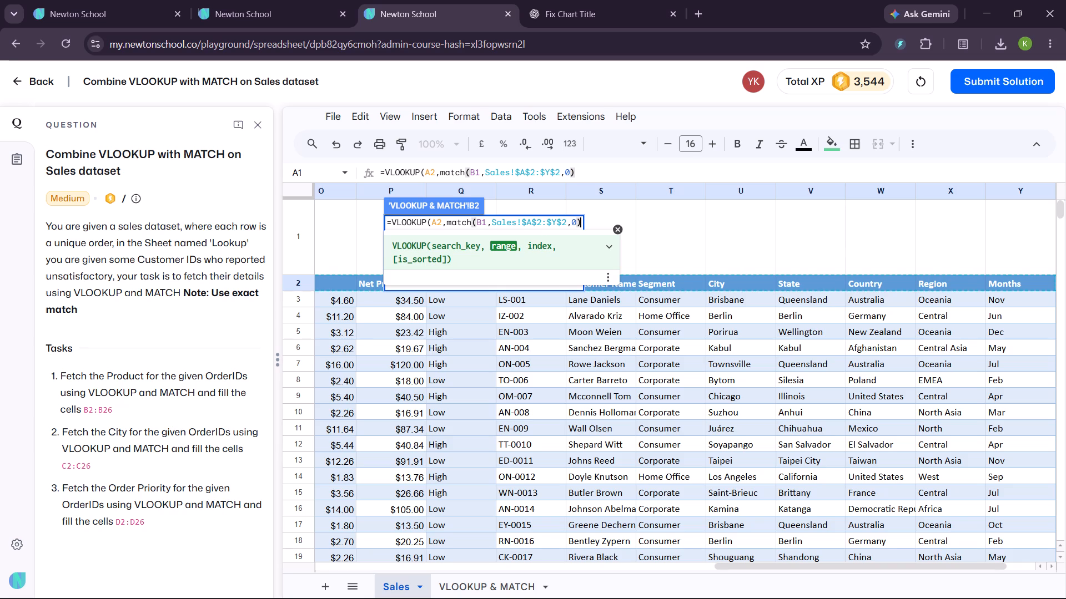
pyautogui.press(',')
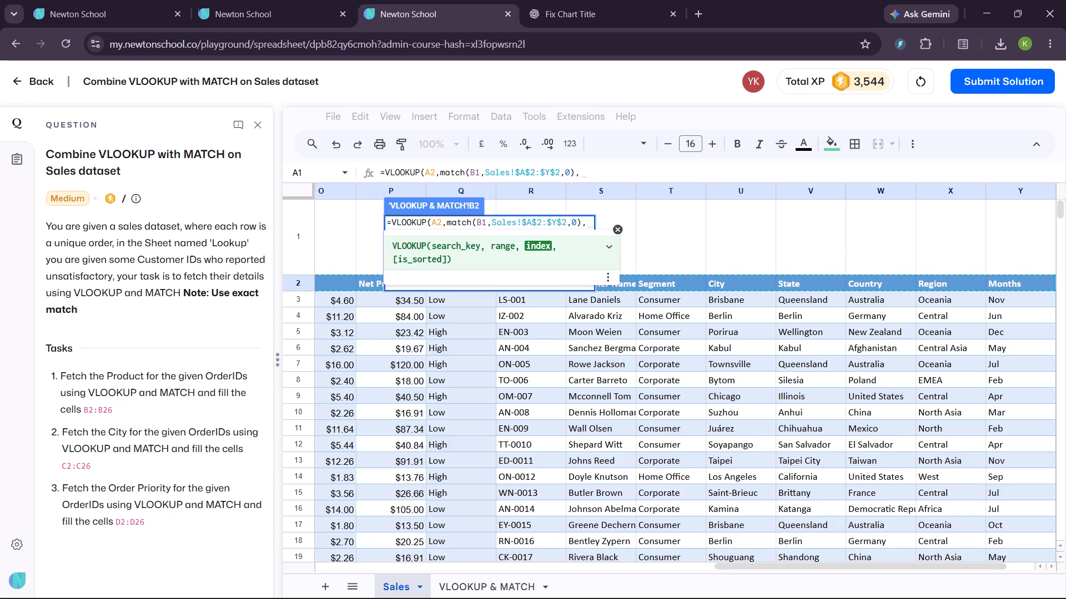
# Check the Sales sheet's column order and enter 7, for the Product column, as the VLOOKUP formula's next argument.
pyautogui.hscroll(13, 512, 379)
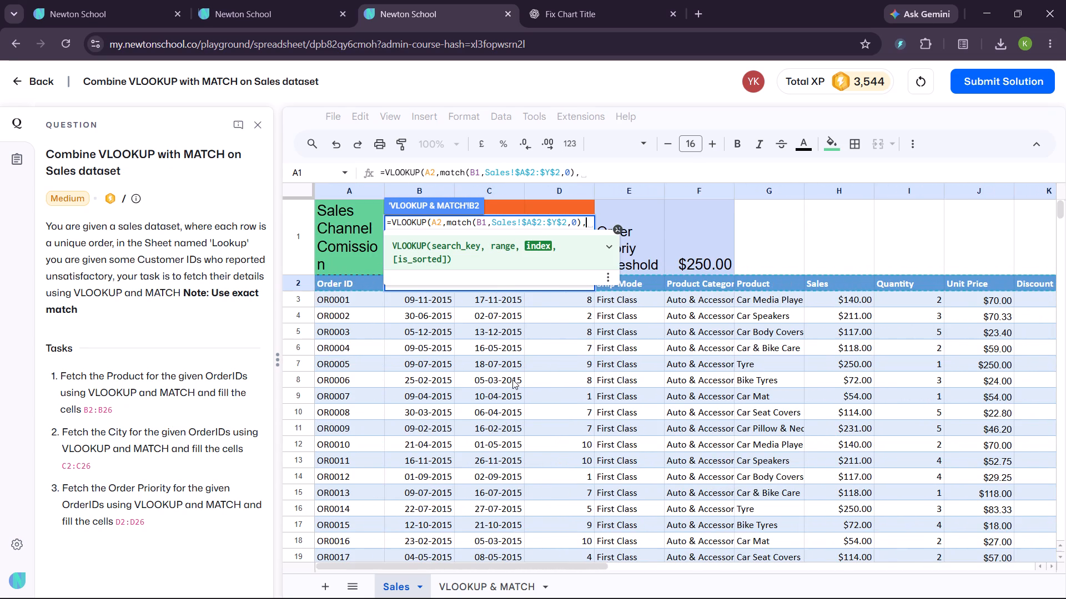
pyautogui.hscroll(-1, 503, 382)
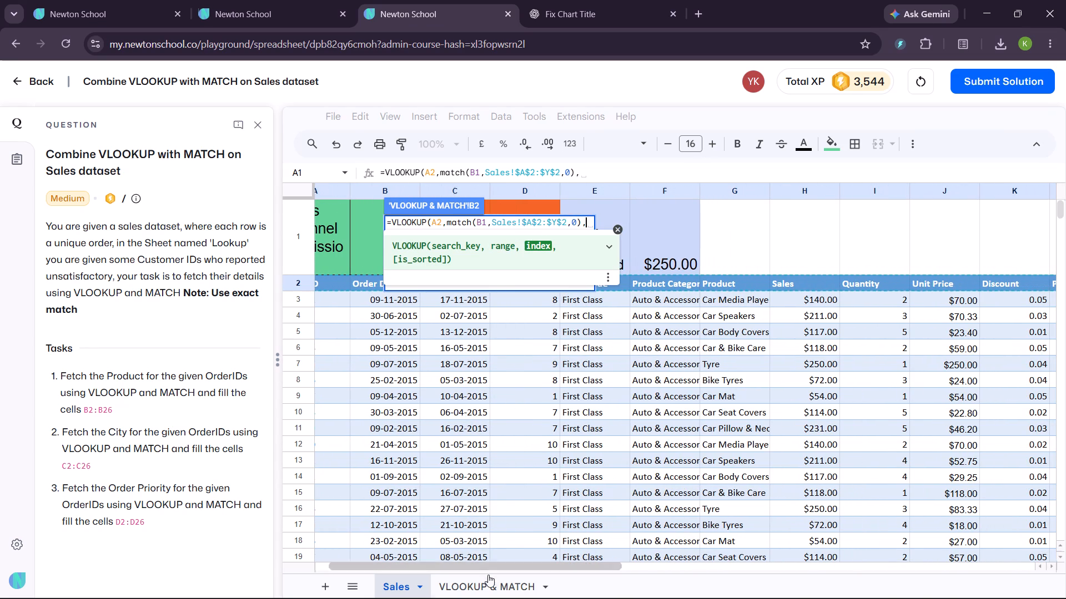
pyautogui.hscroll(-1, 596, 437)
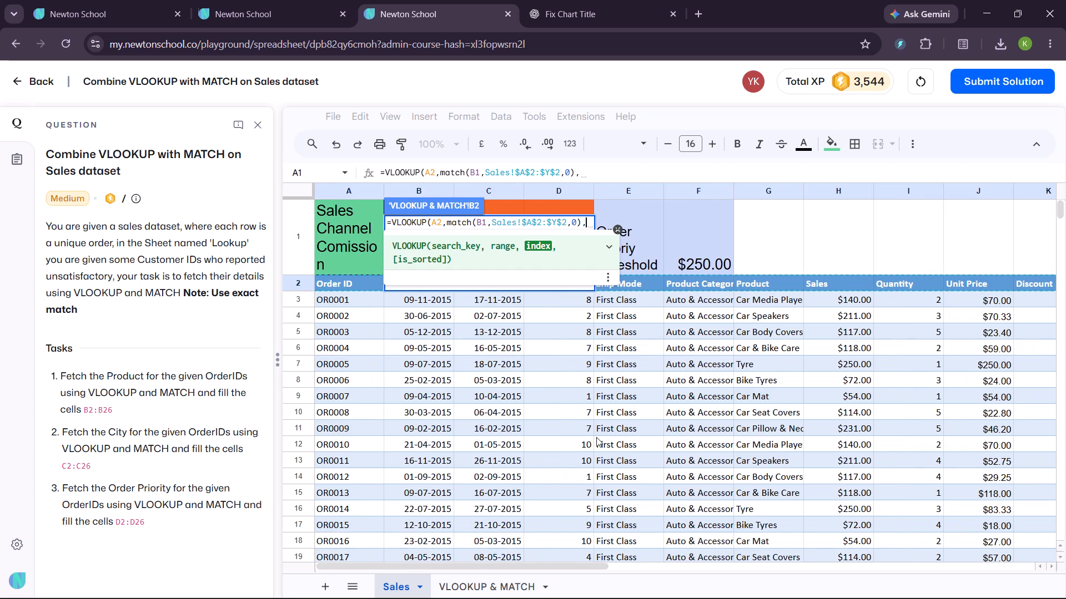
pyautogui.hscroll(-1, 596, 437)
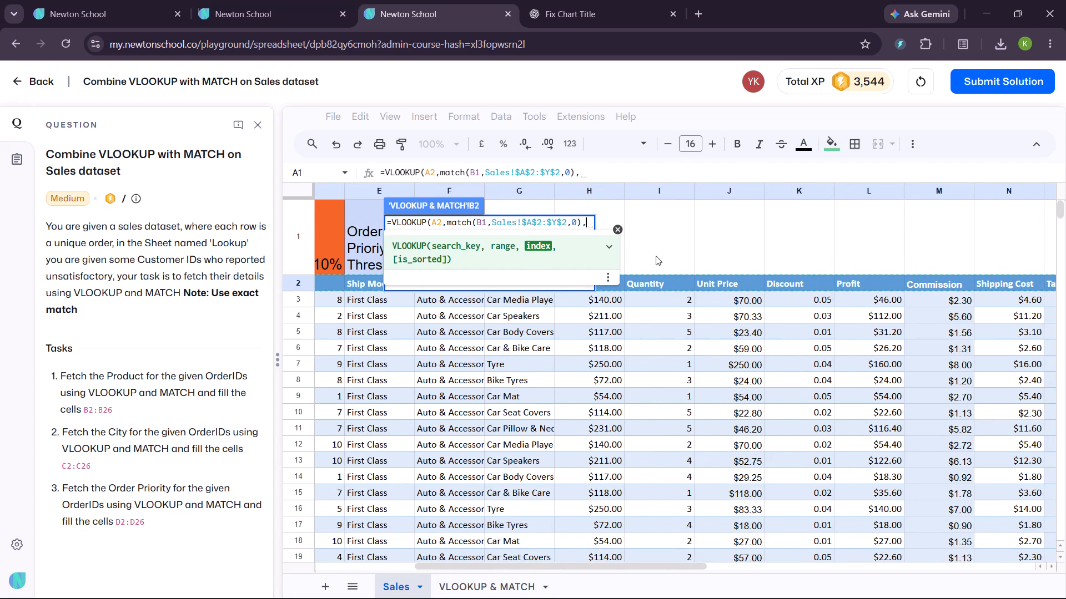
pyautogui.click(616, 228)
pyautogui.hscroll(-2, 697, 417)
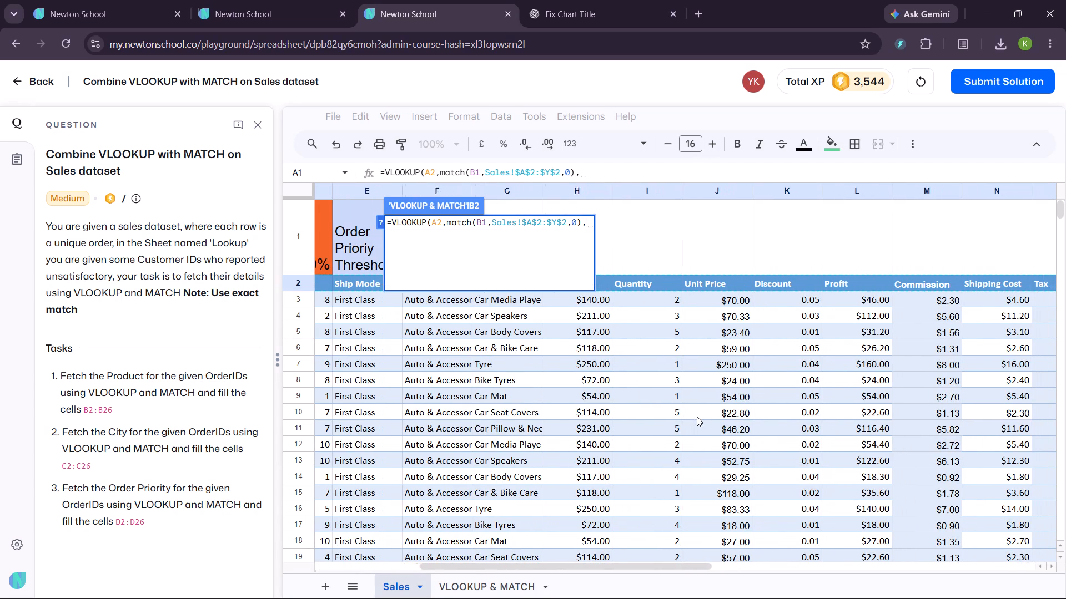
pyautogui.hscroll(-10, 697, 417)
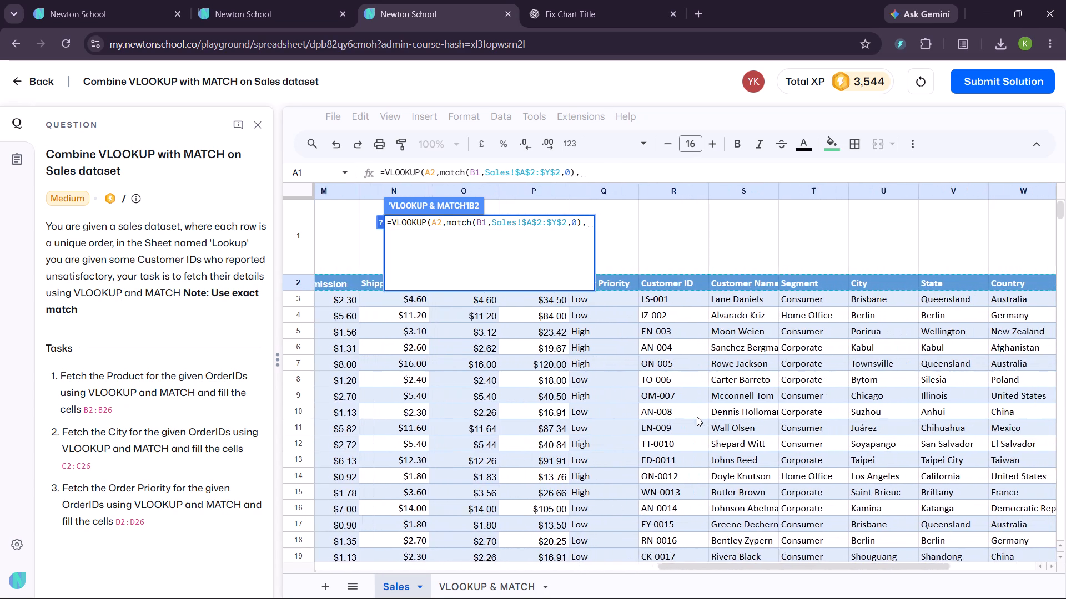
pyautogui.hscroll(4, 697, 417)
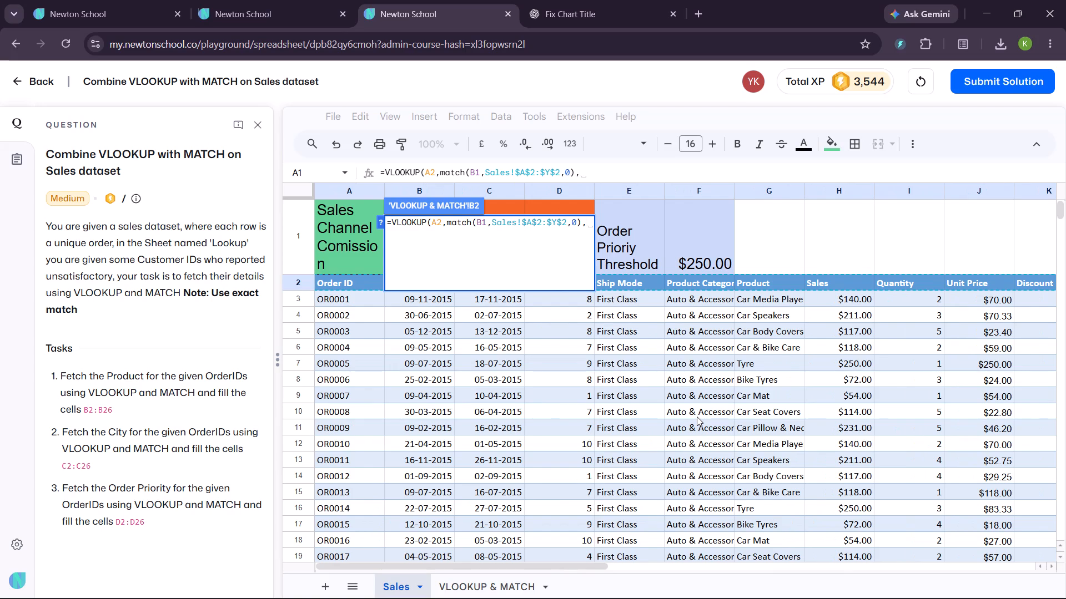
pyautogui.hscroll(-1, 697, 417)
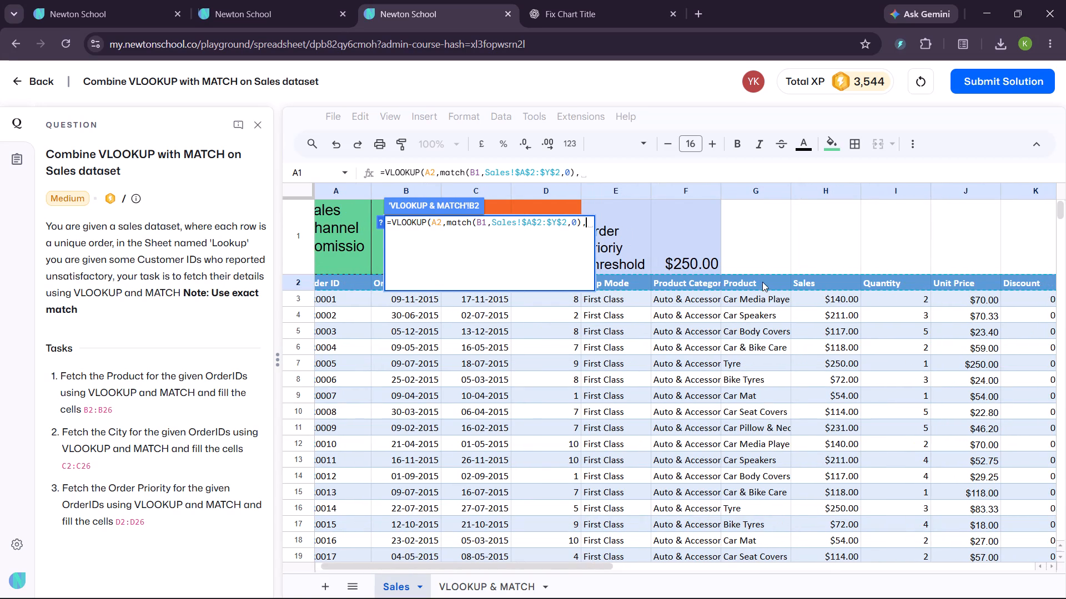
pyautogui.hscroll(2, 633, 341)
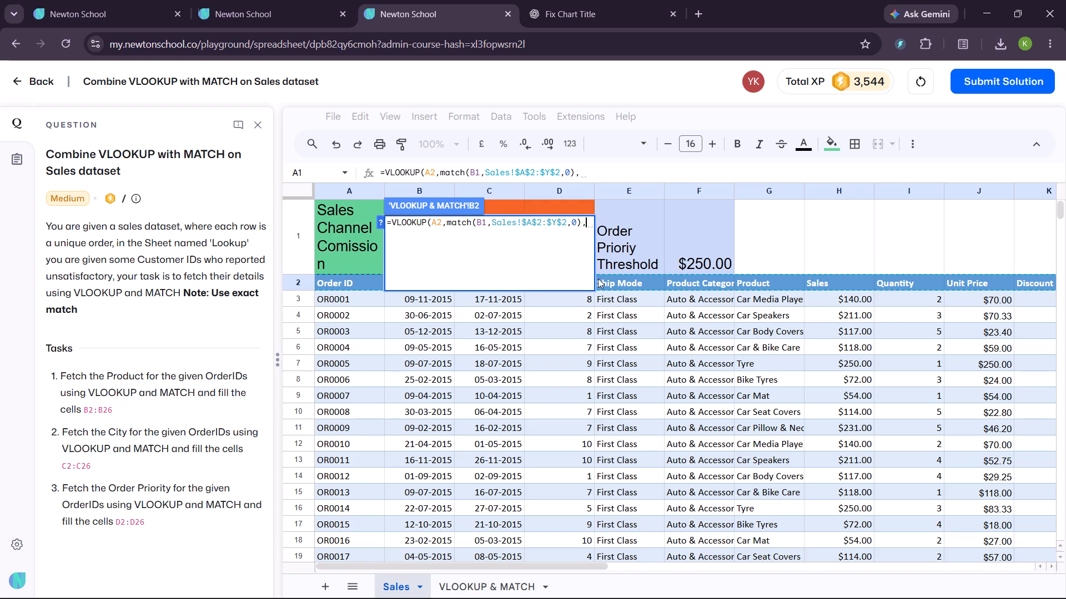
pyautogui.press('7')
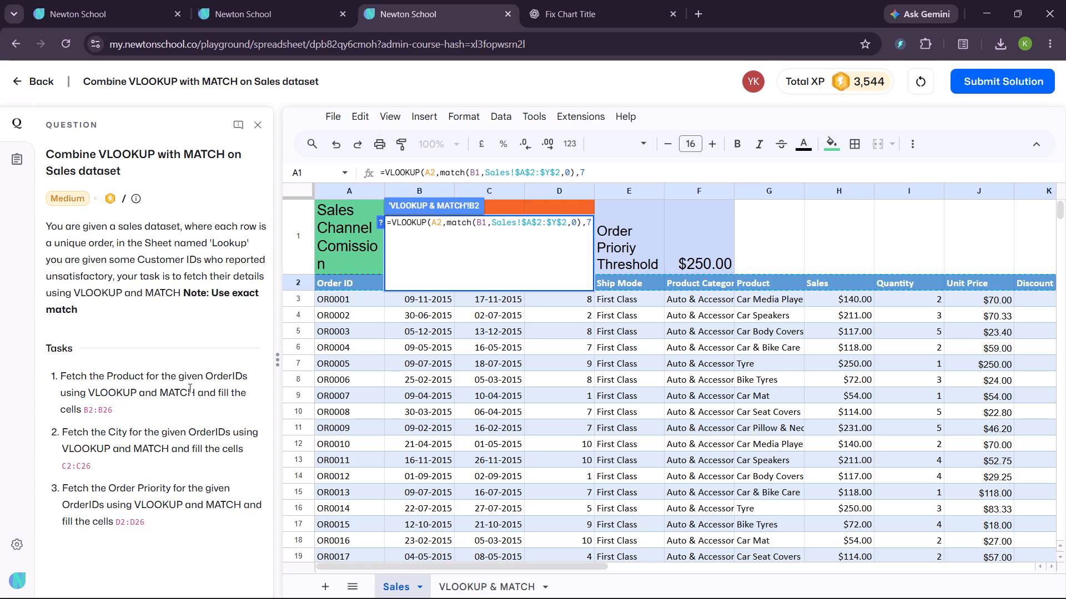
pyautogui.press(',')
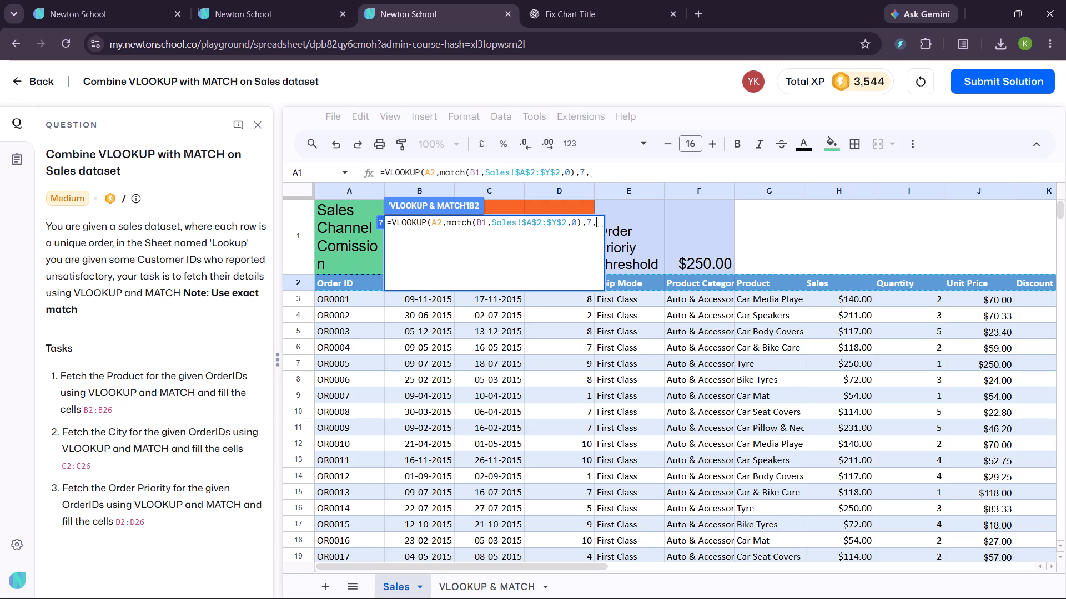
# Complete the VLOOKUP formula in B2 with false as the final argument for an exact match.
pyautogui.write('false')
pyautogui.press('Return')
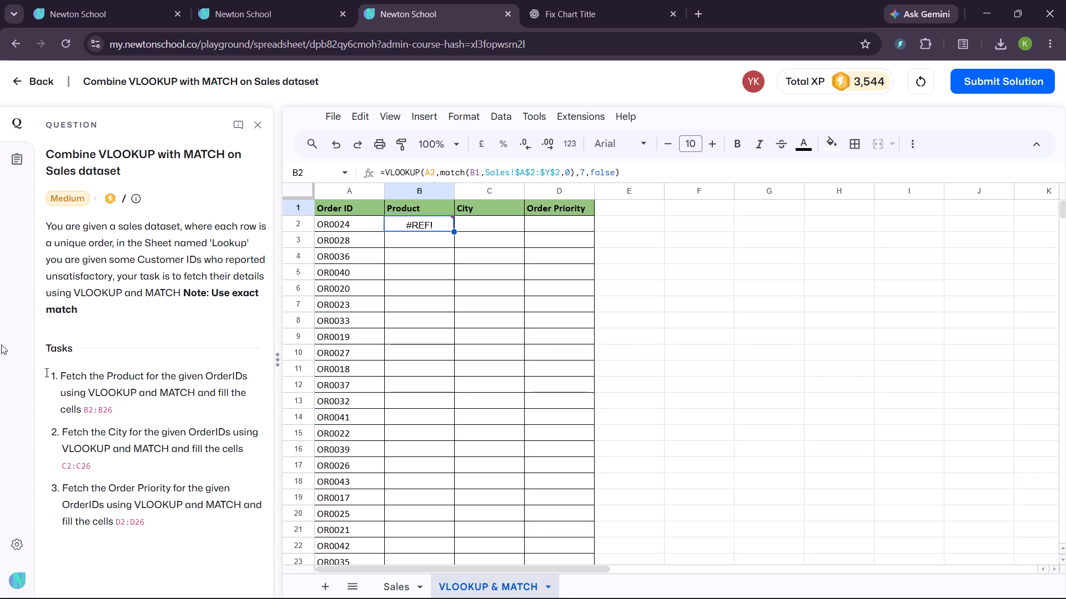
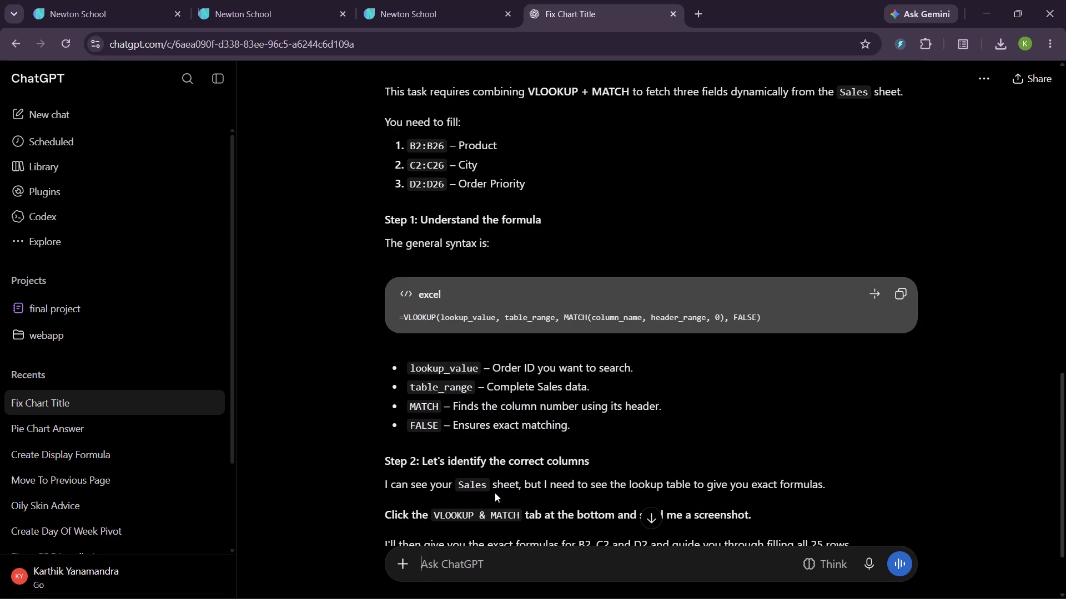
pyautogui.click(409, 16)
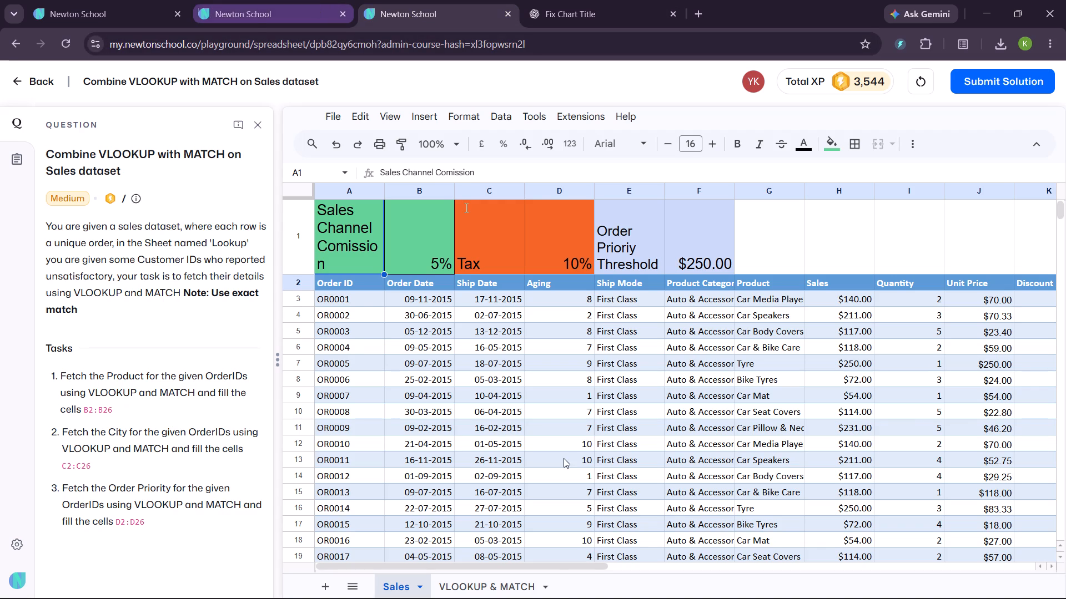
pyautogui.click(499, 583)
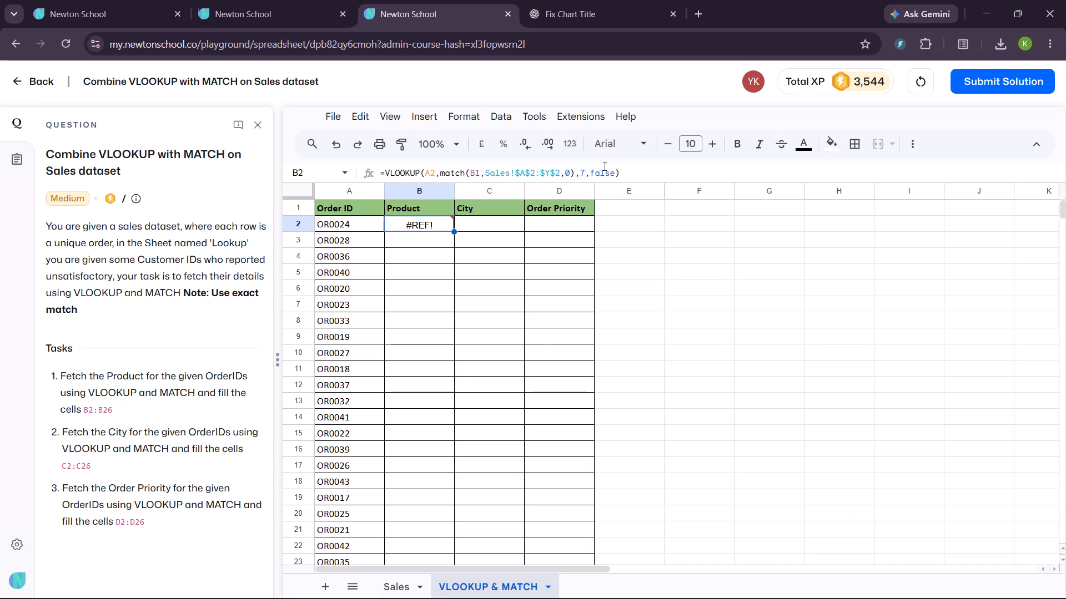
pyautogui.click(617, 174)
pyautogui.press('Left')
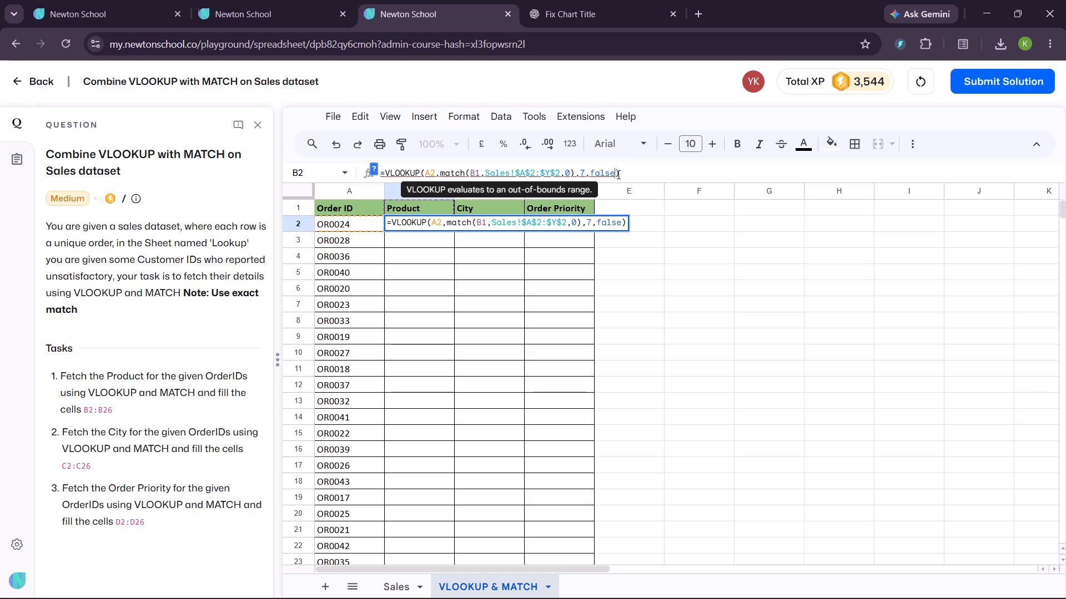
pyautogui.press('BackSpace')
pyautogui.press('BackSpace')
pyautogui.press('BackSpace')
pyautogui.press('BackSpace')
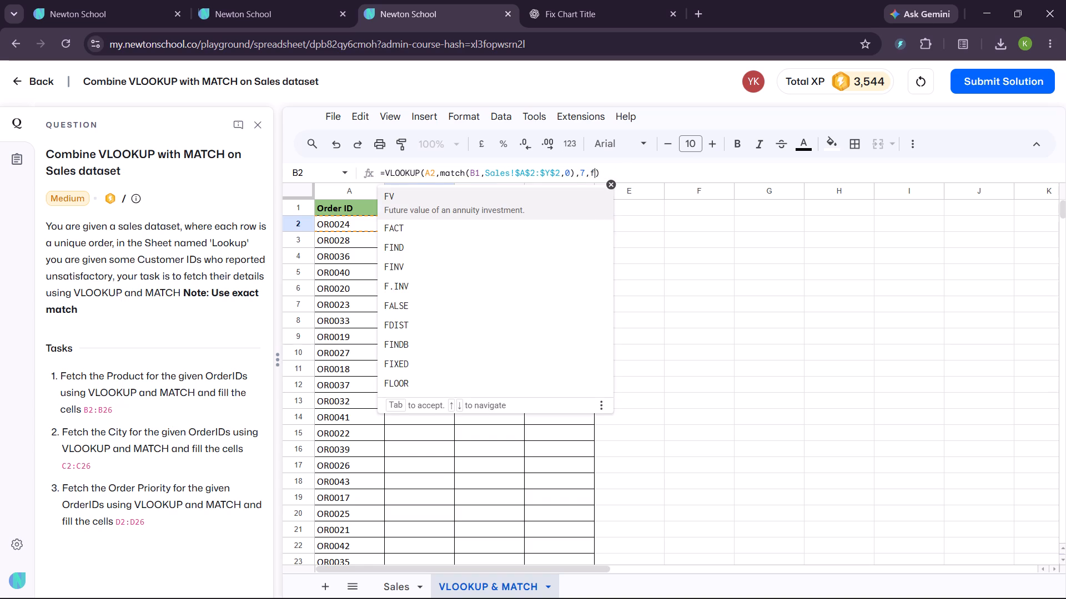
pyautogui.hotkey('ctrl', 'z')
pyautogui.hotkey('ctrl', 'z')
pyautogui.hotkey('ctrl', 'Left')
pyautogui.hotkey('ctrl', 'z')
pyautogui.press('Left')
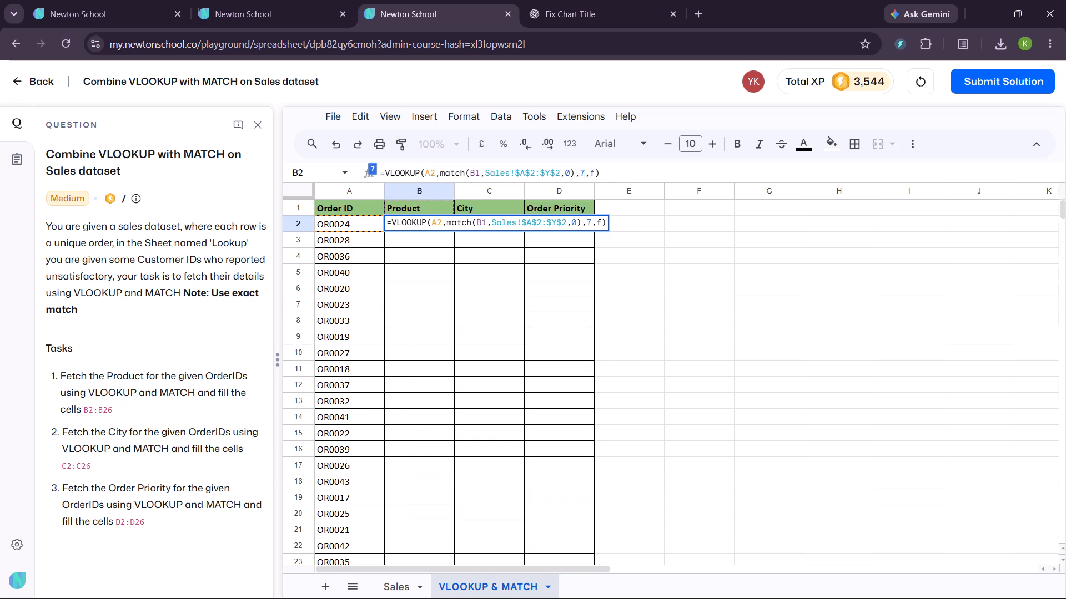
pyautogui.press('-')
pyautogui.press('BackSpace')
pyautogui.press('BackSpace')
pyautogui.press('Right')
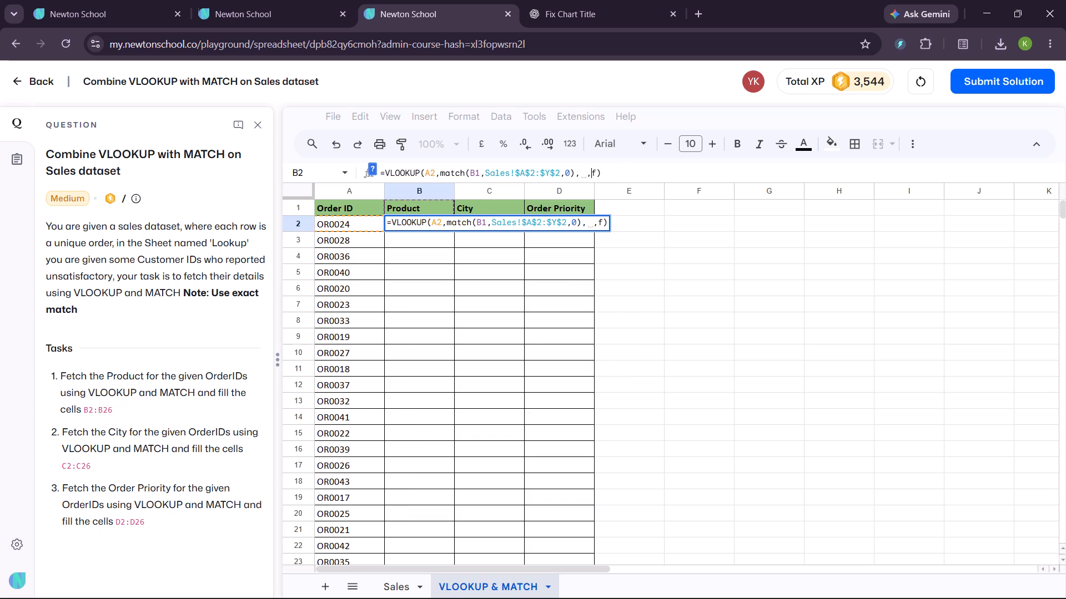
pyautogui.press('Left')
pyautogui.press('Left')
pyautogui.press('BackSpace')
pyautogui.press('Right')
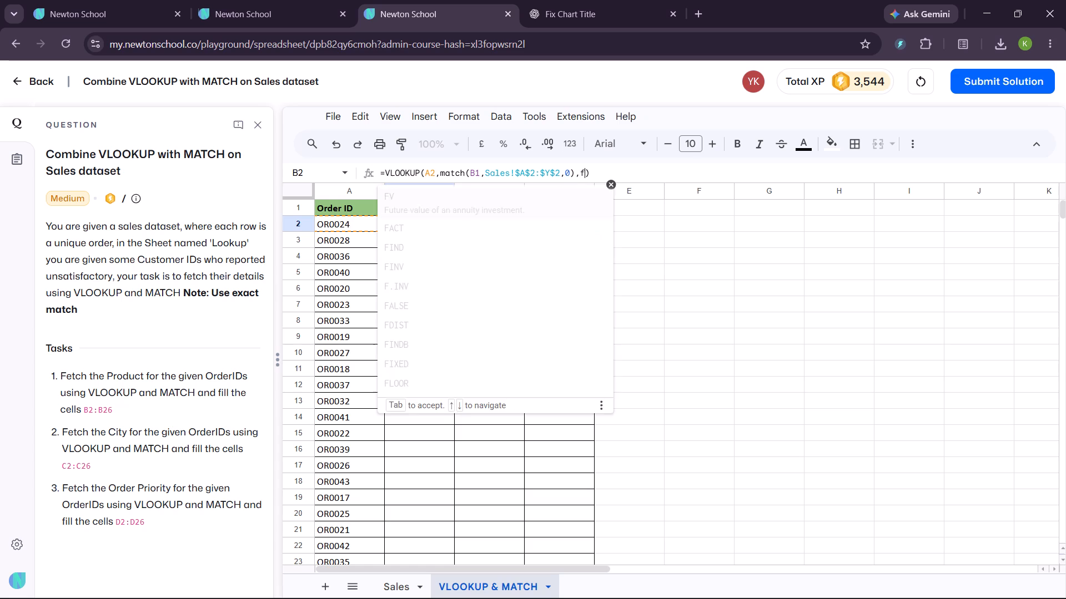
# Complete the final argument of B2's VLOOKUP formula as the FALSE function.
pyautogui.write('als')
pyautogui.press('Return')
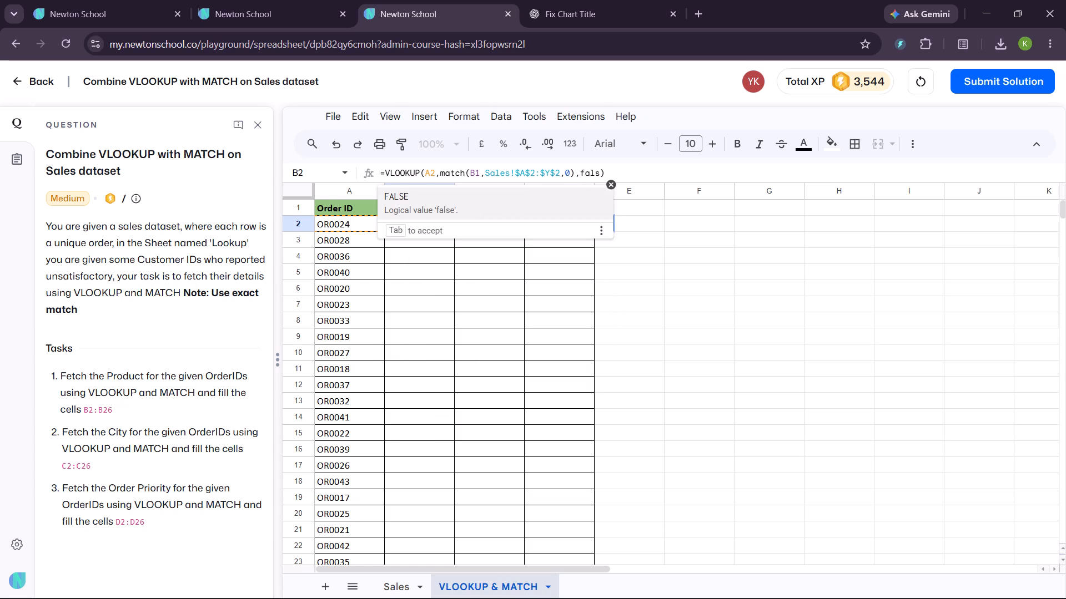
pyautogui.press('Return')
pyautogui.press('Return')
pyautogui.press('Return')
pyautogui.press('Tab')
pyautogui.click(463, 205)
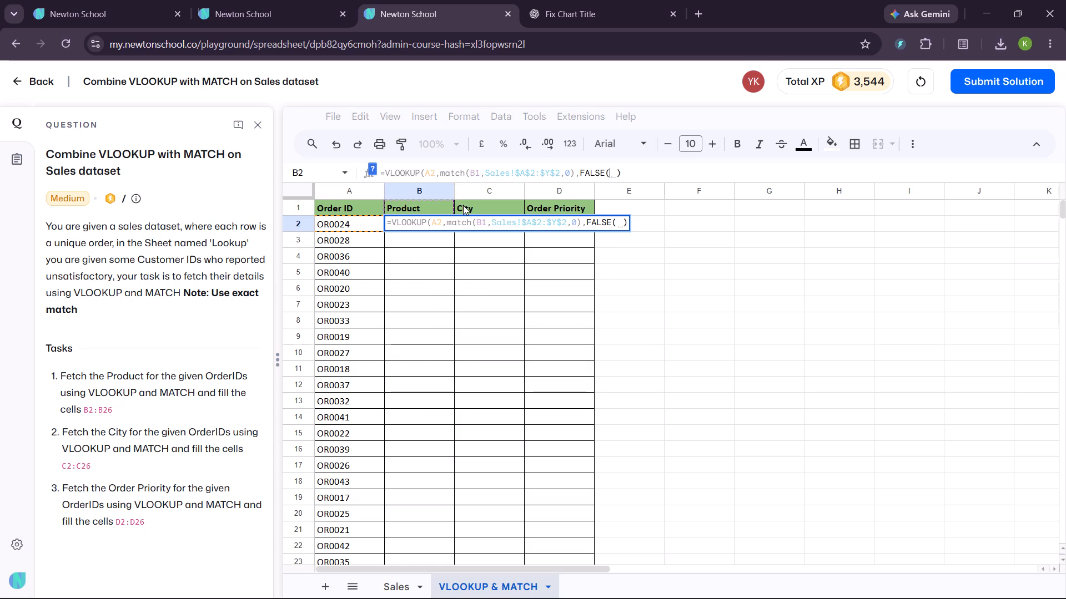
# Add a comma between A2 and the MATCH function in B2's formula to open a table range argument.
pyautogui.click(438, 174)
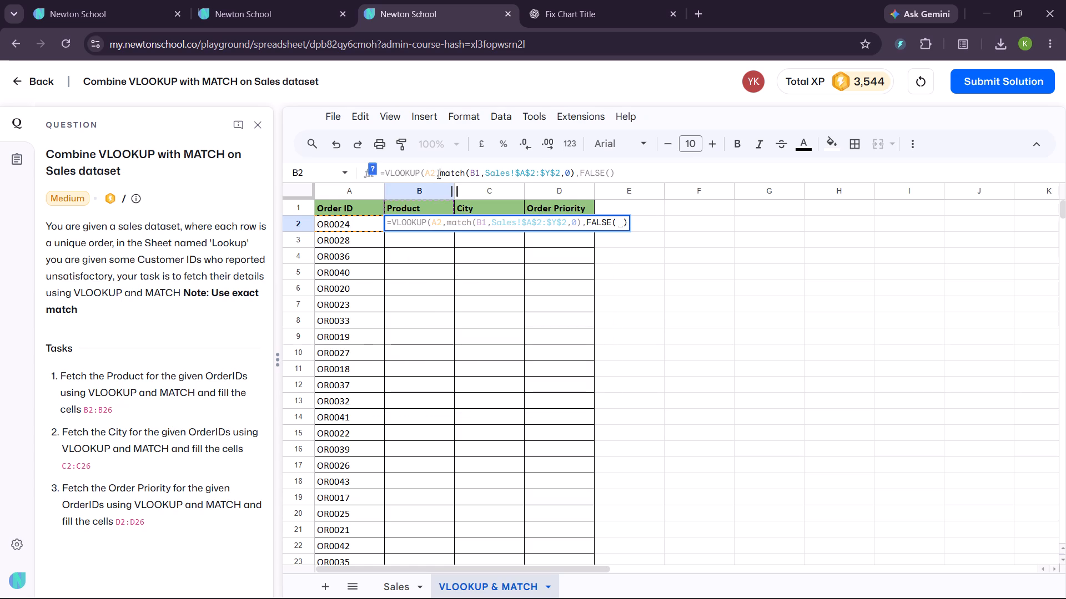
pyautogui.press(',')
pyautogui.press('Left')
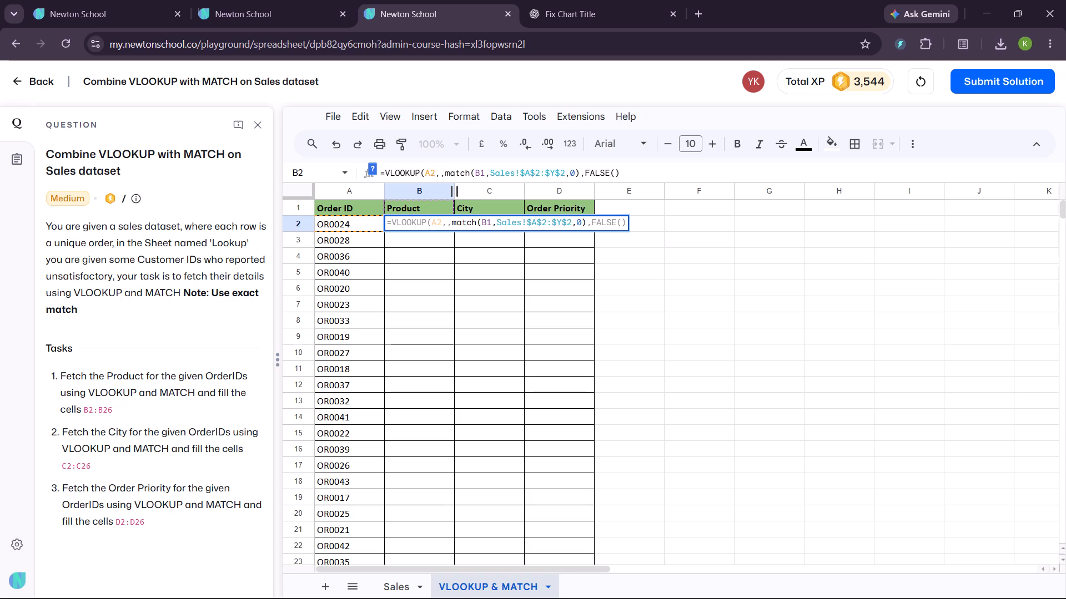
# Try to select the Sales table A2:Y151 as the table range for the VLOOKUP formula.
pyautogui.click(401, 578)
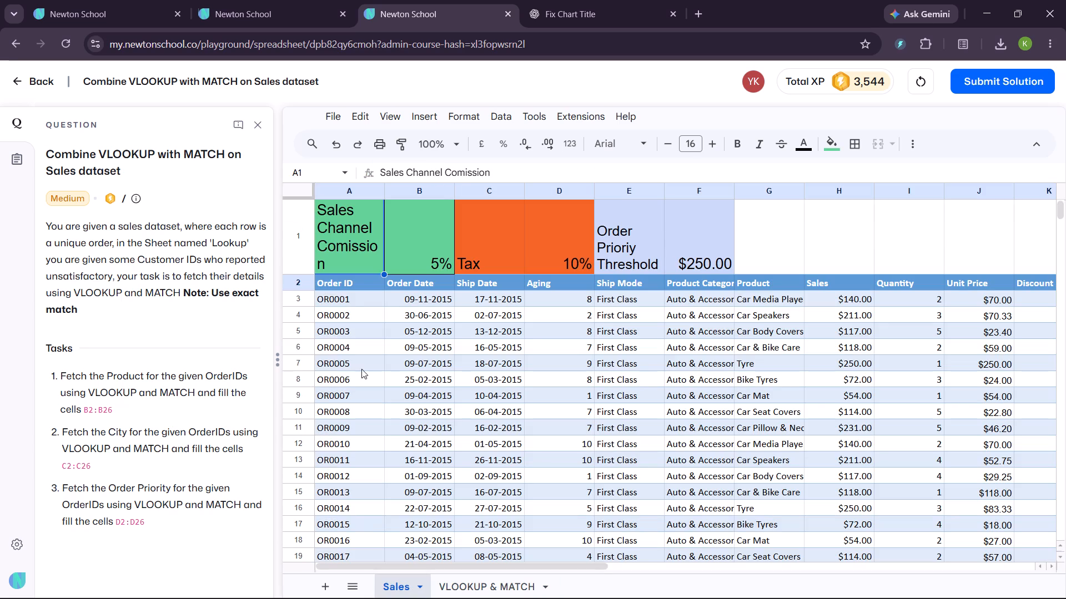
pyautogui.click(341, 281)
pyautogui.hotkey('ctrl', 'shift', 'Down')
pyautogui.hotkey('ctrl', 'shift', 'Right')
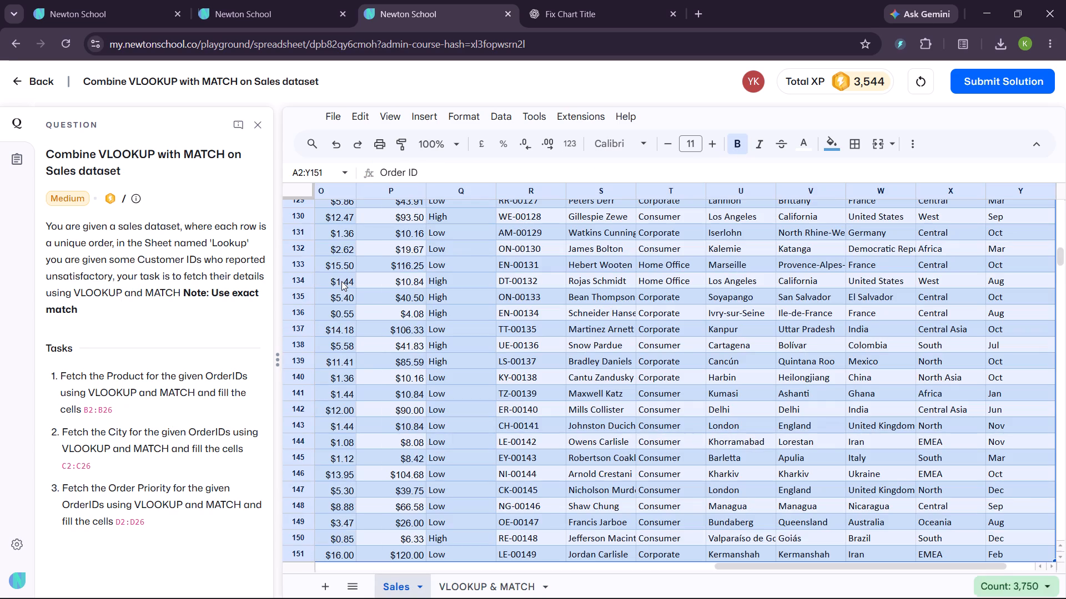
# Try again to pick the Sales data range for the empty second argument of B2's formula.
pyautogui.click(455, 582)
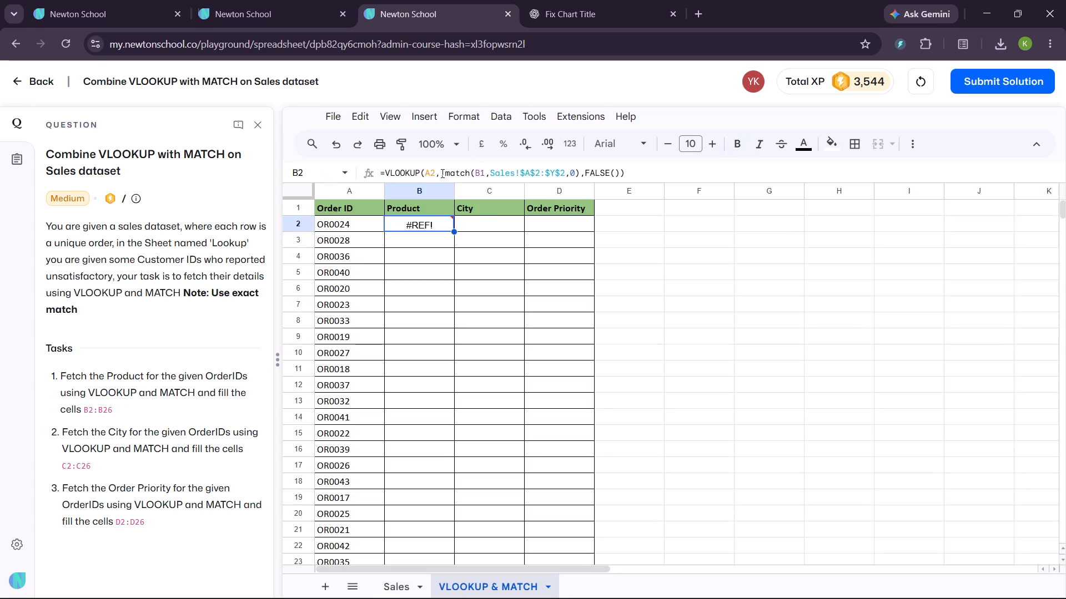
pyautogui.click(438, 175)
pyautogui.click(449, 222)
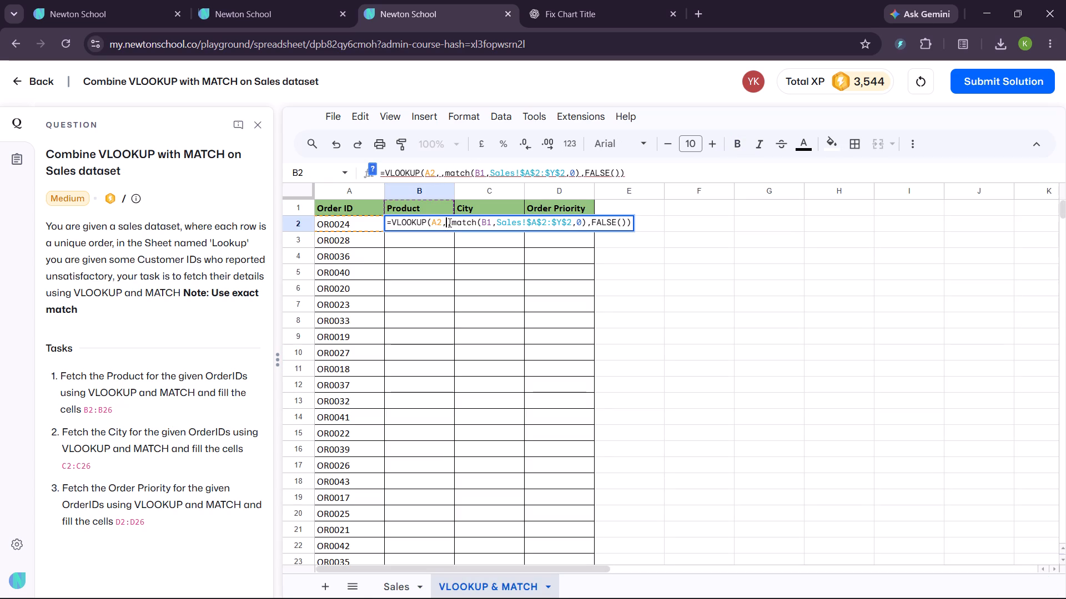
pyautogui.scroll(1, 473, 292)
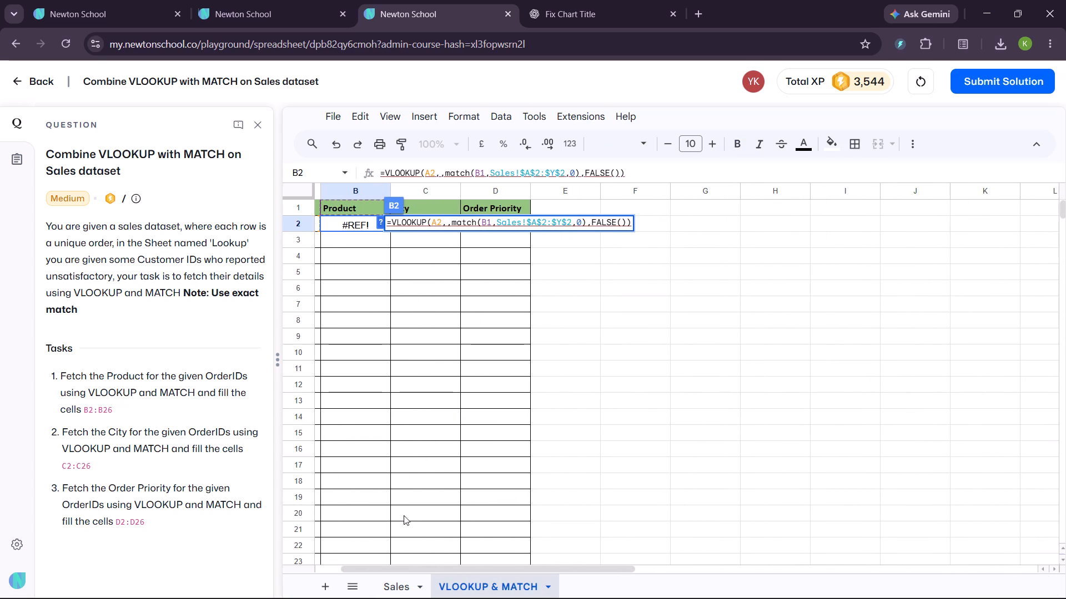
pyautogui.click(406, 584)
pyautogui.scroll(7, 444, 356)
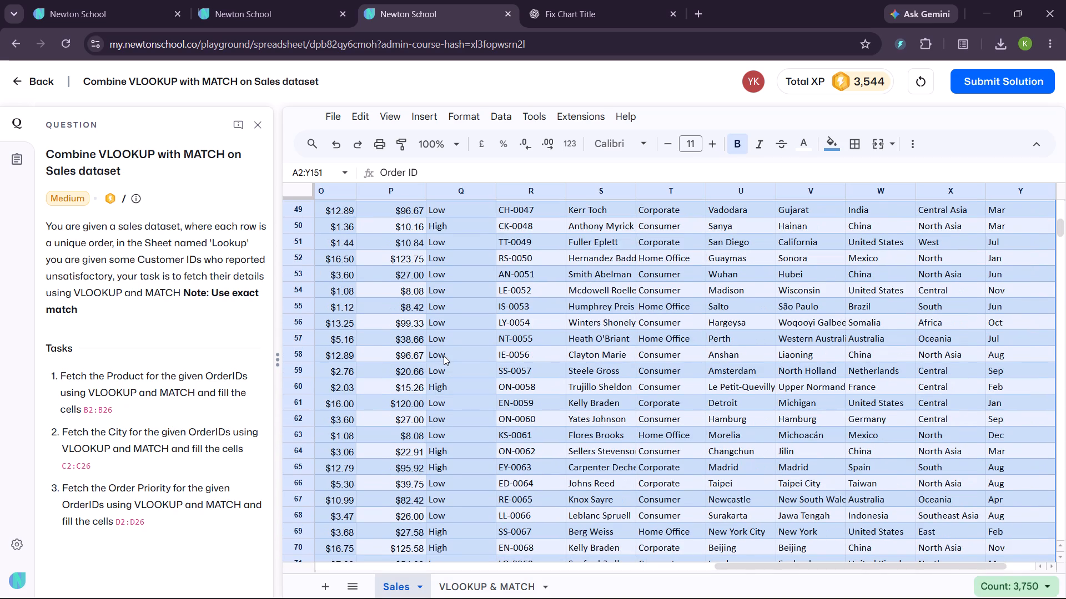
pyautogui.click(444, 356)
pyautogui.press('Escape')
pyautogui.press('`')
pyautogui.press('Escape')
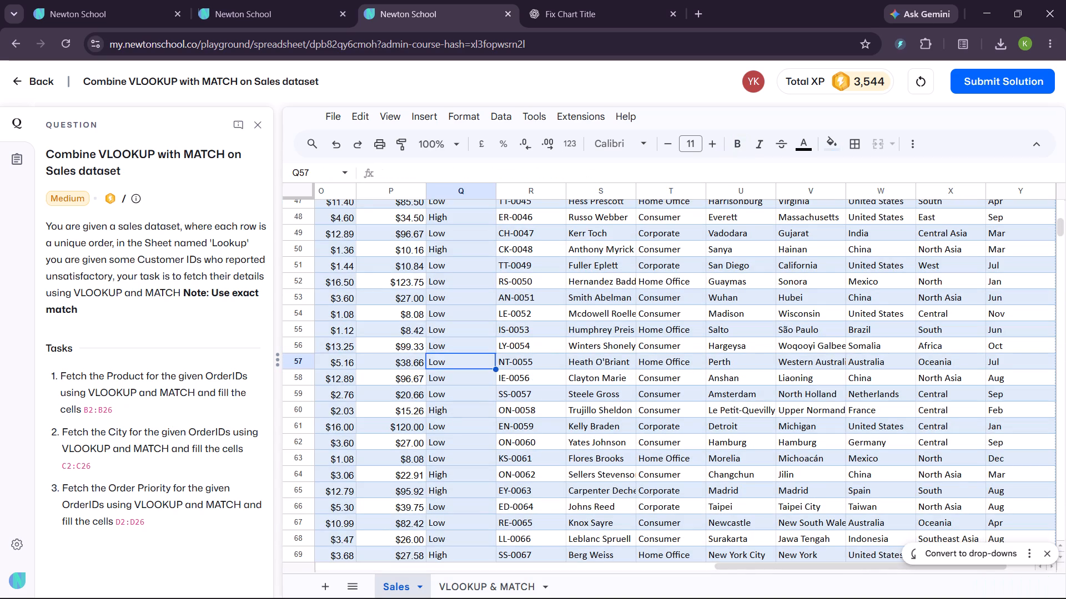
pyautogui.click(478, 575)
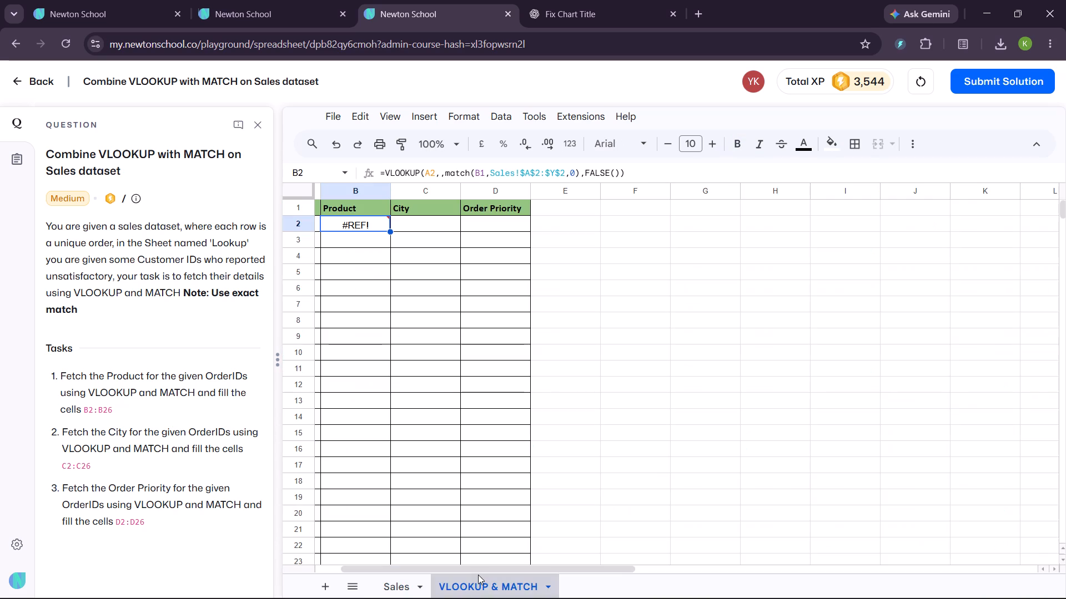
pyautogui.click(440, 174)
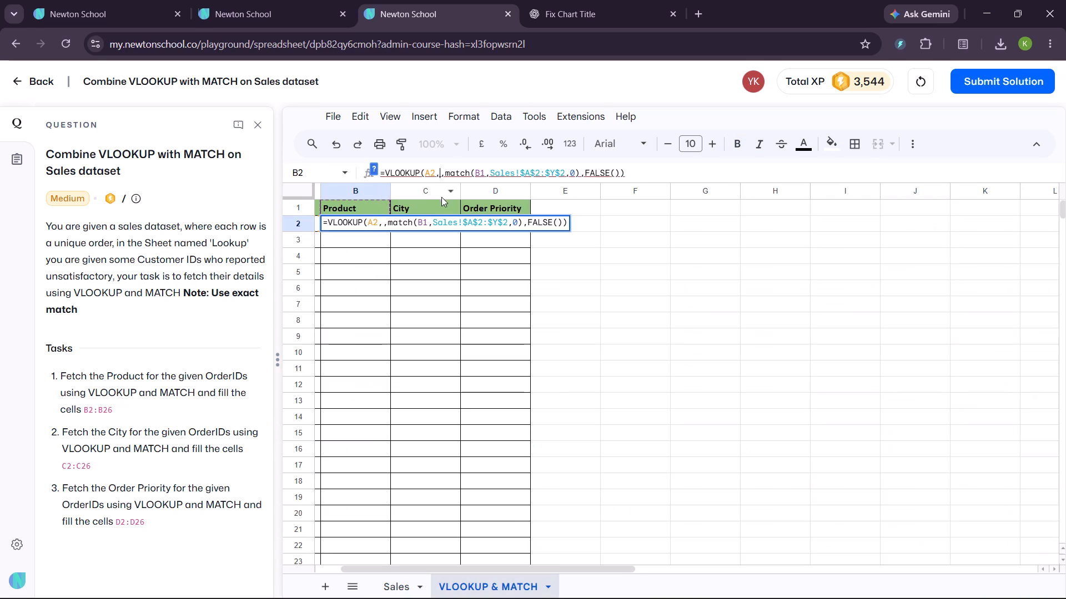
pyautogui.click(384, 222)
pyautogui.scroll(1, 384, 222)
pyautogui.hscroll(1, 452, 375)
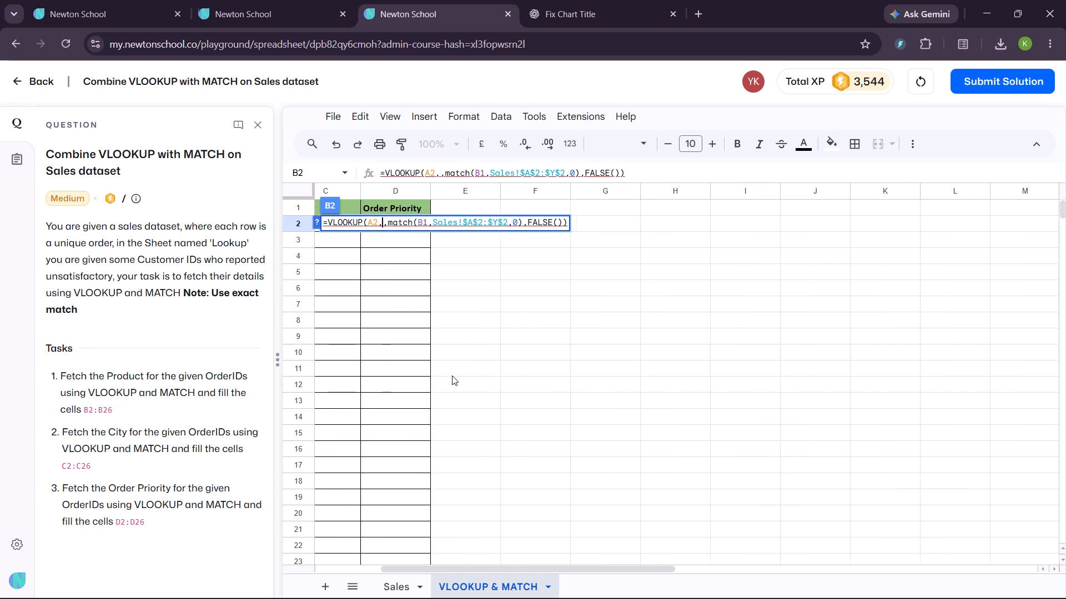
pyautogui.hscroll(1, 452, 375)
# Select the full Sales table from its Order ID header and copy the range reference A2:Y151.
pyautogui.click(398, 590)
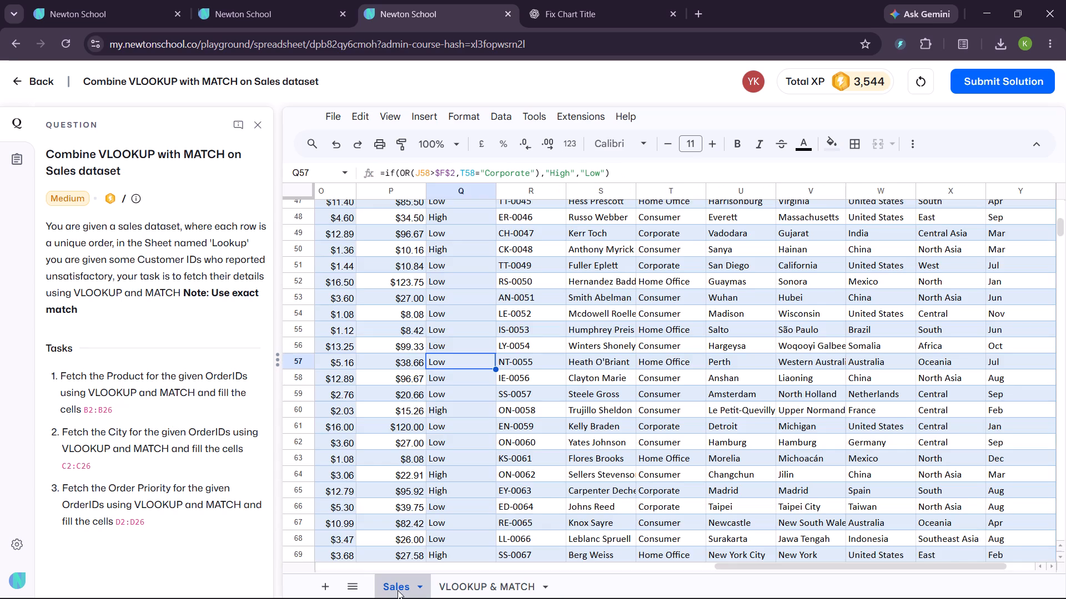
pyautogui.scroll(10, 434, 378)
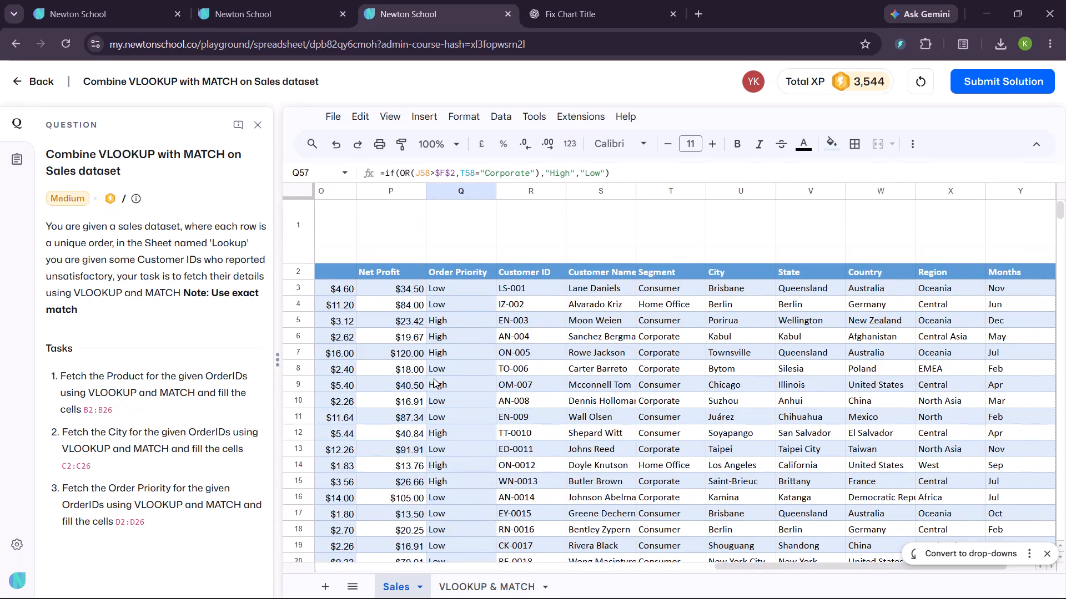
pyautogui.press('Escape')
pyautogui.press('Escape')
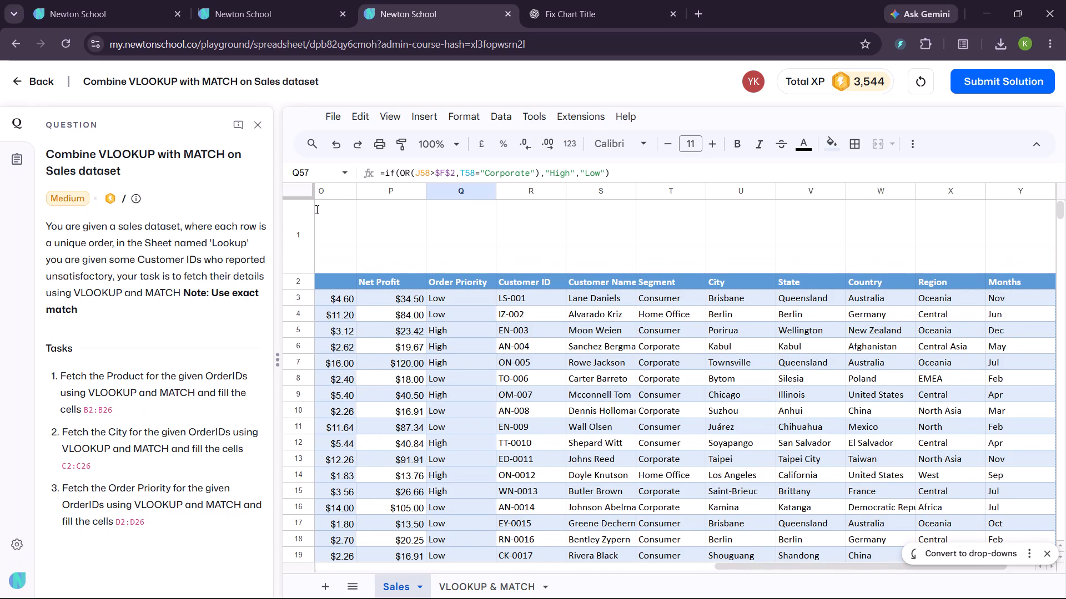
pyautogui.click(338, 212)
pyautogui.hscroll(6, 338, 212)
pyautogui.hscroll(-3, 338, 212)
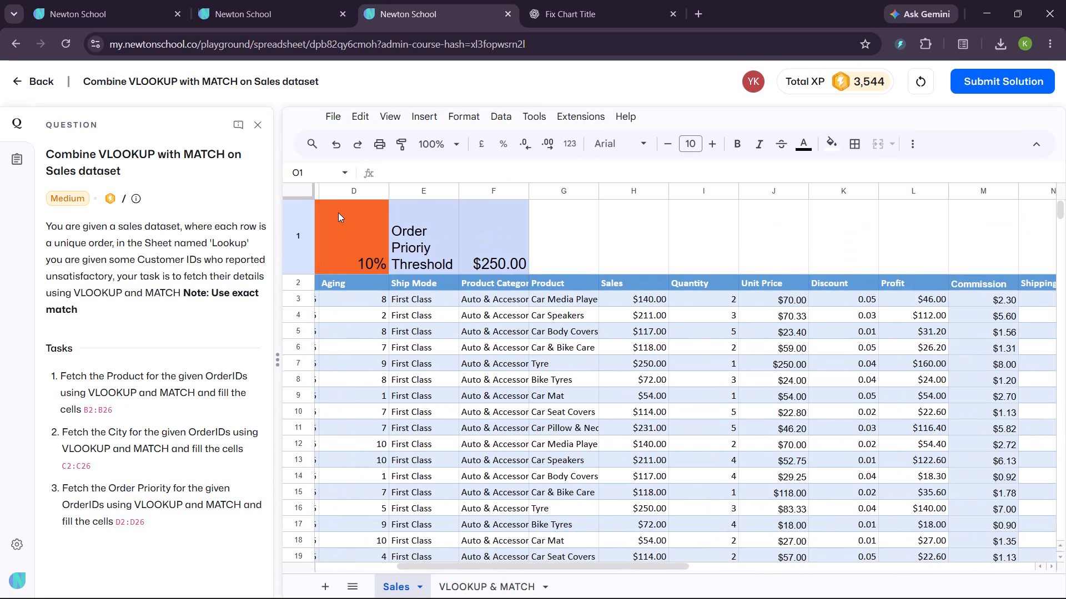
pyautogui.hscroll(5, 338, 212)
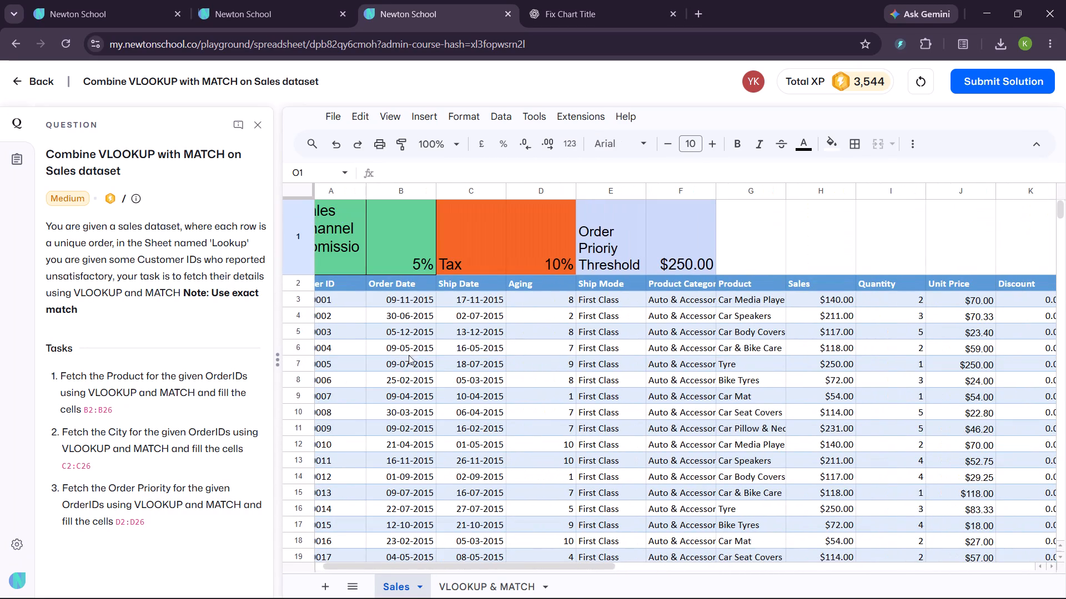
pyautogui.click(344, 285)
pyautogui.hotkey('ctrl', 'shift', 'Down')
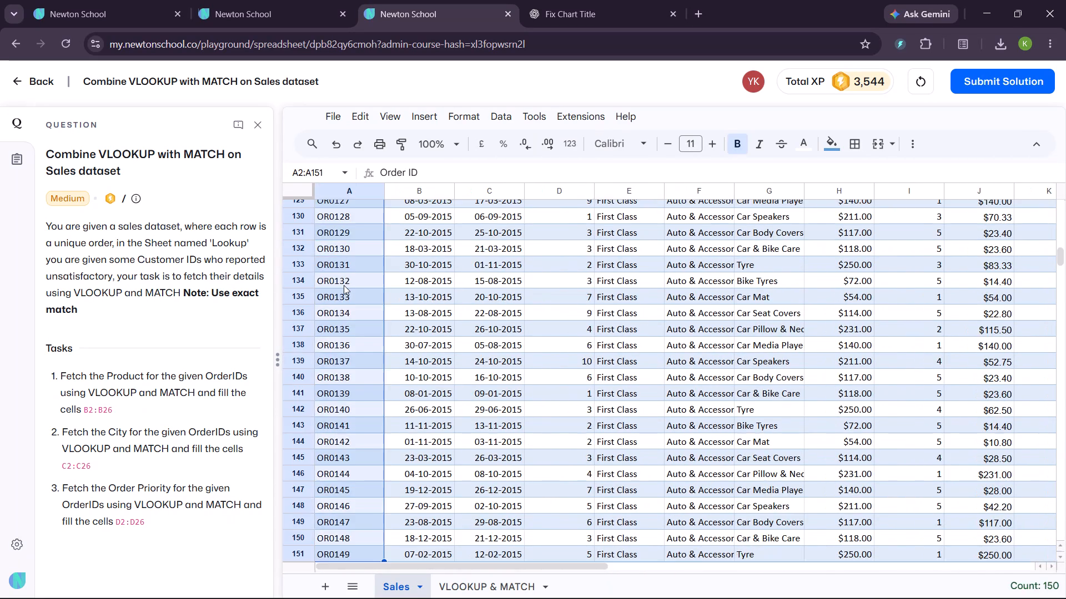
pyautogui.hotkey('ctrl', 'shift', 'Right')
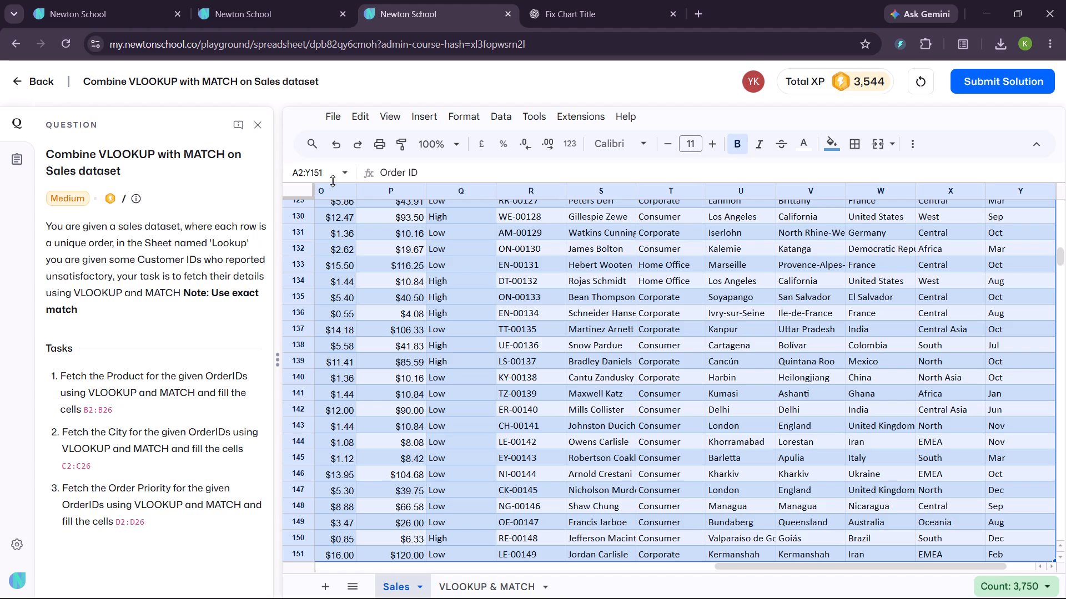
pyautogui.click(333, 176)
pyautogui.hotkey('ctrl', 'c')
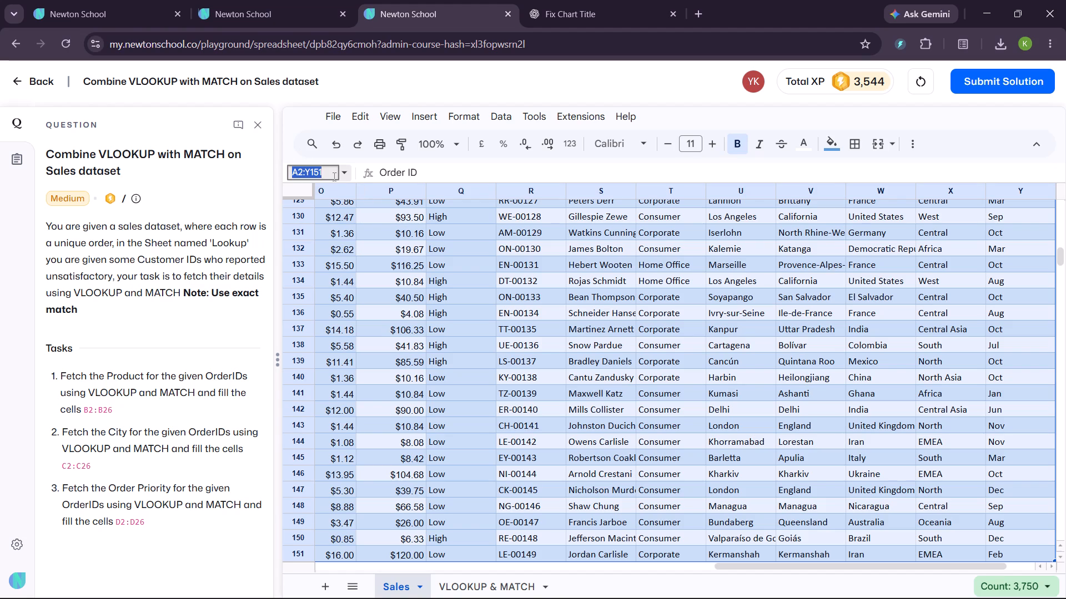
# Insert the copied reference A2:Y151 as the table range argument of B2's VLOOKUP formula.
pyautogui.click(492, 582)
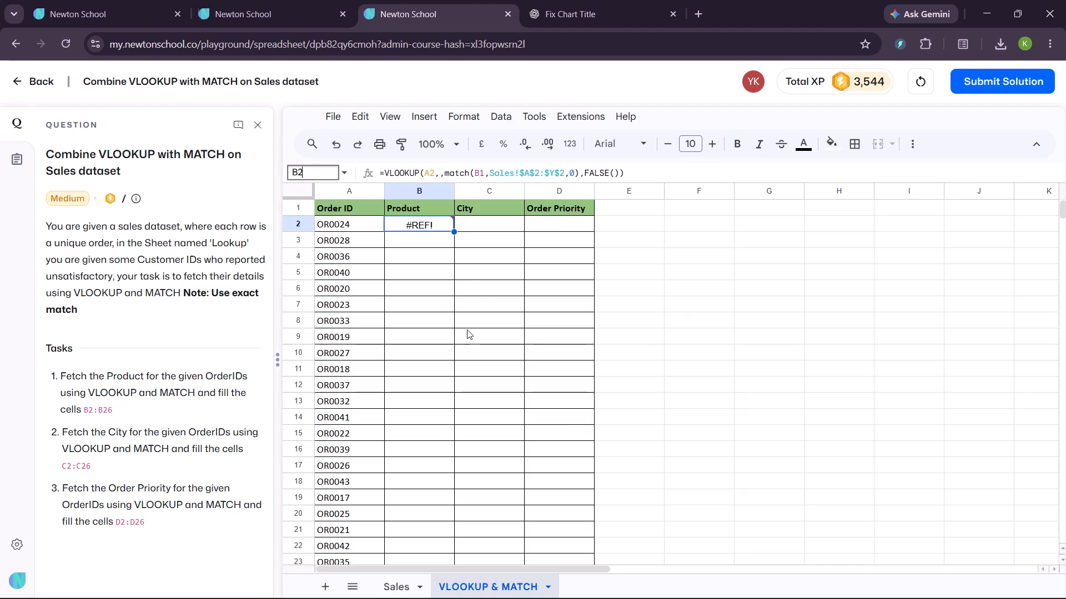
pyautogui.click(438, 171)
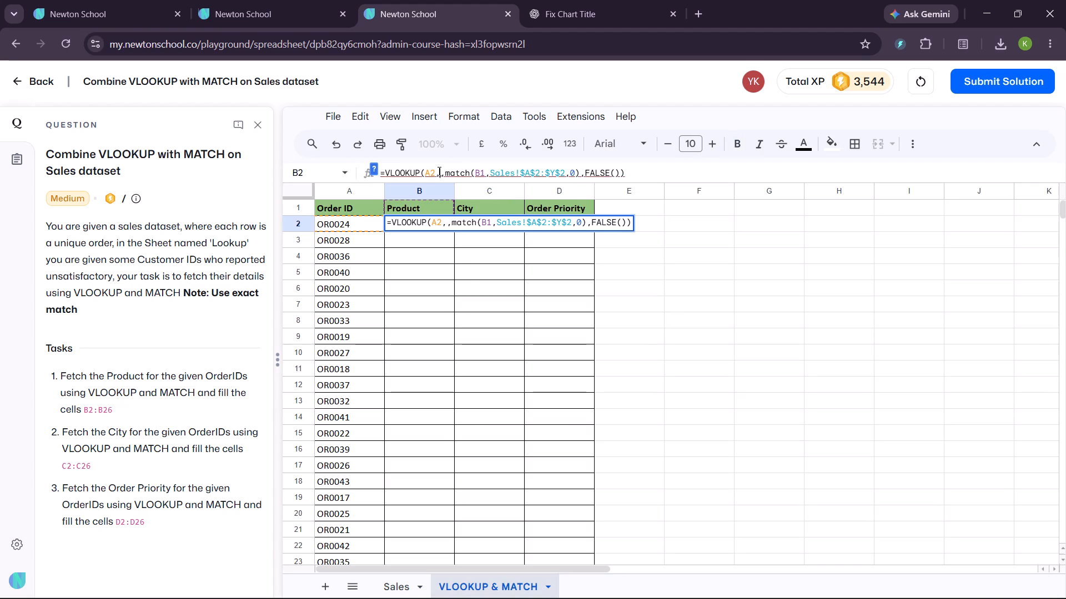
pyautogui.hotkey('ctrl', 'v')
# Prefix the A2:Y151 table range in B2's VLOOKUP formula with the sheet reference Sales!.
pyautogui.press('Left')
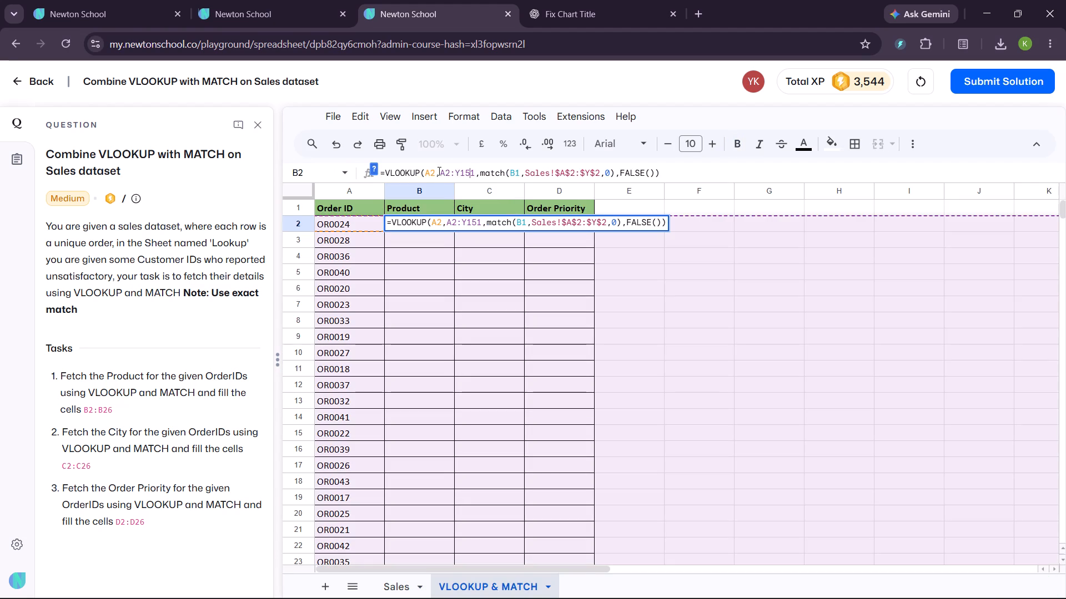
pyautogui.press('Left')
pyautogui.press('Left')
pyautogui.press('Left')
pyautogui.press('Left')
pyautogui.press('Left')
pyautogui.press('Left')
pyautogui.write('Sales')
pyautogui.hotkey('shift', '!')
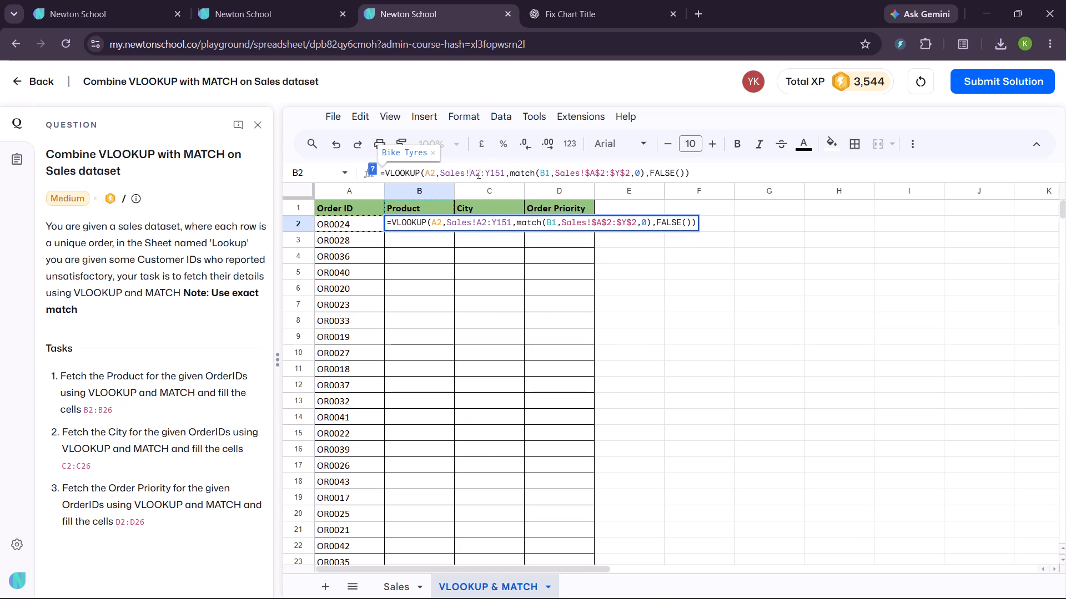
# Make the table range in B2's VLOOKUP formula absolute as Sales!$A$2:$Y$151.
pyautogui.press('Right')
pyautogui.press('Left')
pyautogui.hotkey('shift', '$')
pyautogui.press('Right')
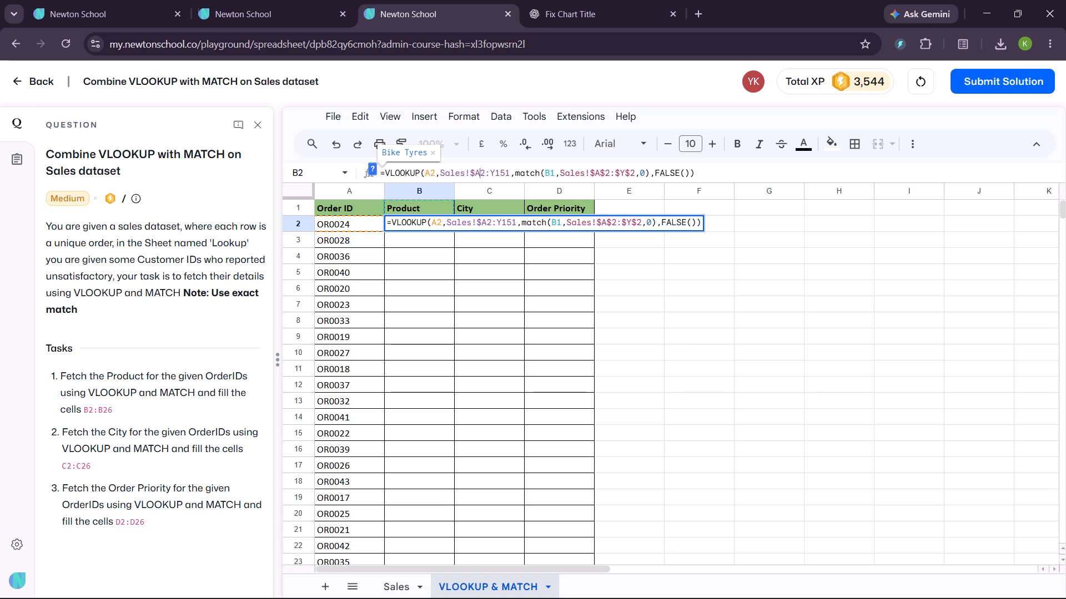
pyautogui.hotkey('shift', '$')
pyautogui.press('Right')
pyautogui.press('Right')
pyautogui.hotkey('shift', '$')
pyautogui.press('Right')
pyautogui.hotkey('shift', '$')
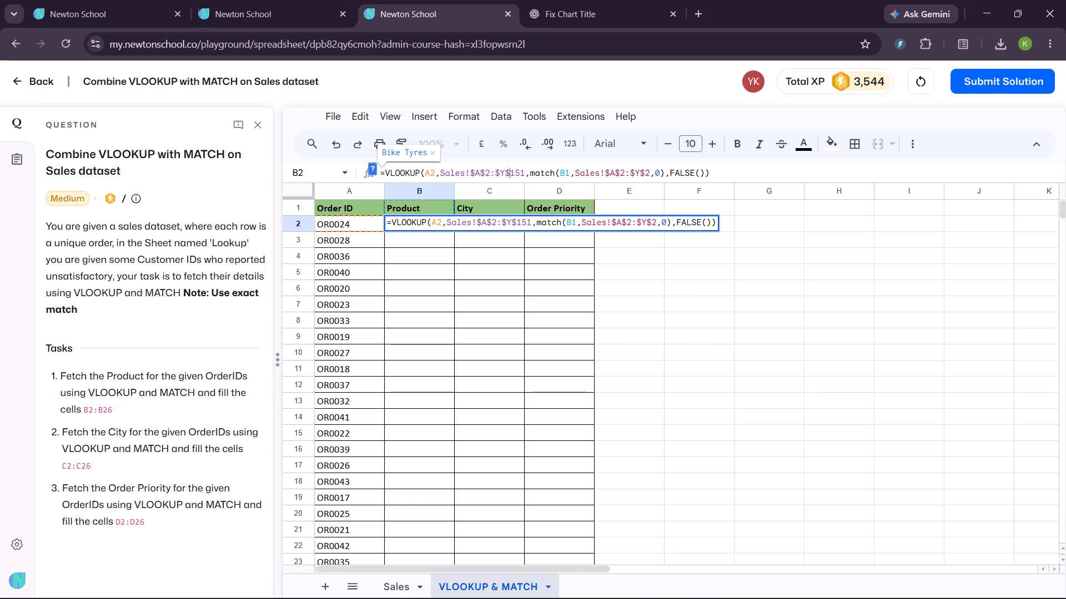
# Replace FALSE() with plain FALSE at the end of B2's VLOOKUP formula and commit it.
pyautogui.press('Right')
pyautogui.press('Right')
pyautogui.press('Right')
pyautogui.press('Right')
pyautogui.press('Right')
pyautogui.press('Right')
pyautogui.press('Right')
pyautogui.press('Right')
pyautogui.press('Right')
pyautogui.press('Right')
pyautogui.press('Right')
pyautogui.press('Right')
pyautogui.press('Right')
pyautogui.press('Right')
pyautogui.press('Right')
pyautogui.press('Right')
pyautogui.press('Right')
pyautogui.press('Right')
pyautogui.press('Right')
pyautogui.press('Right')
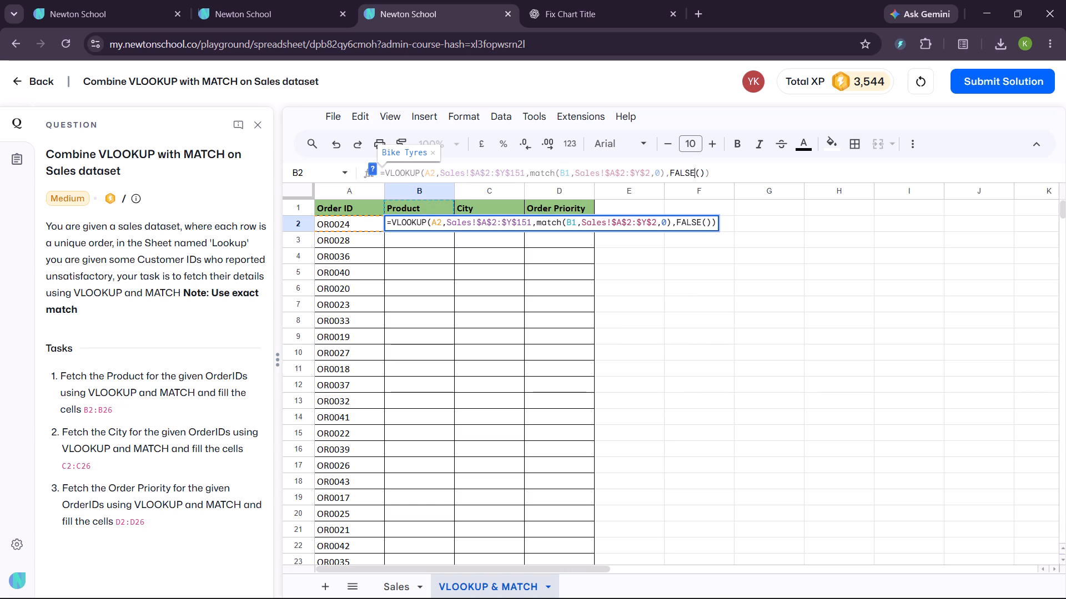
pyautogui.press('Right')
pyautogui.press('Right')
pyautogui.press('BackSpace')
pyautogui.press('BackSpace')
pyautogui.press('Return')
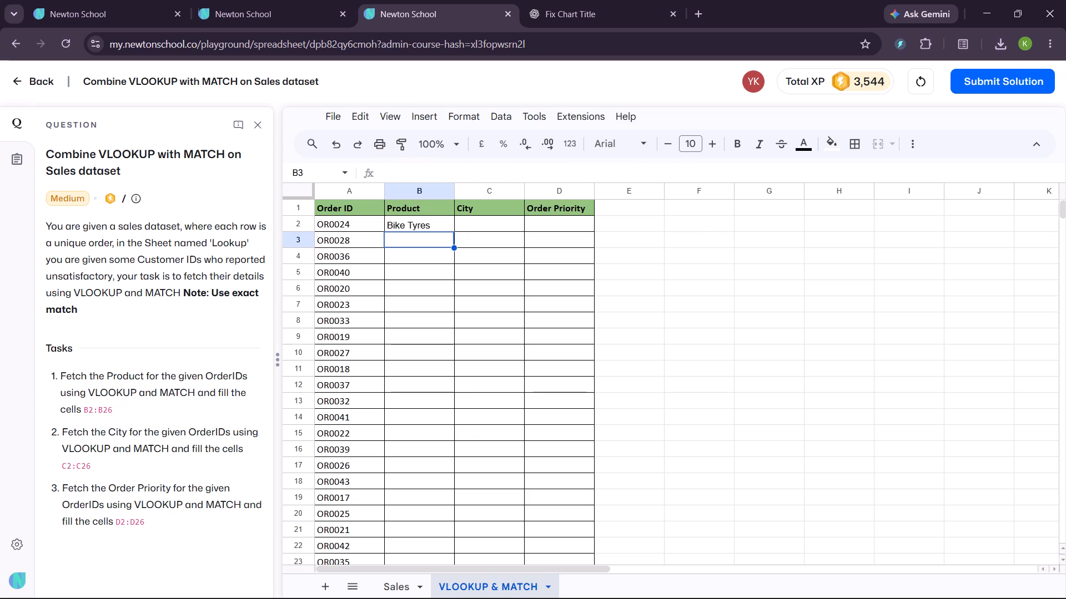
# Fill B2's Product formula down the rest of the Product column.
pyautogui.click(444, 224)
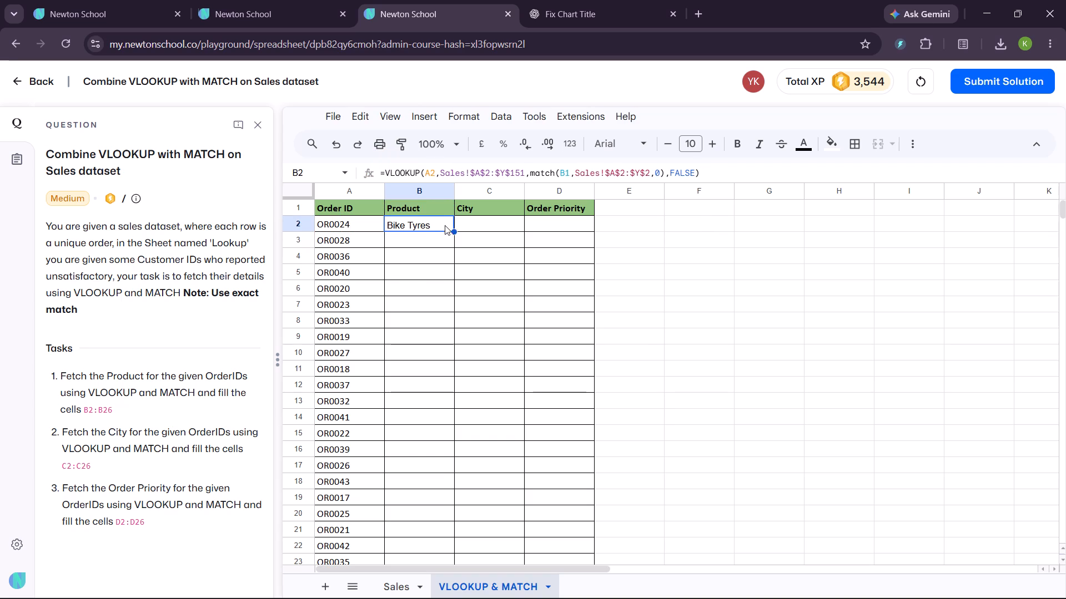
pyautogui.doubleClick(453, 231)
pyautogui.click(437, 242)
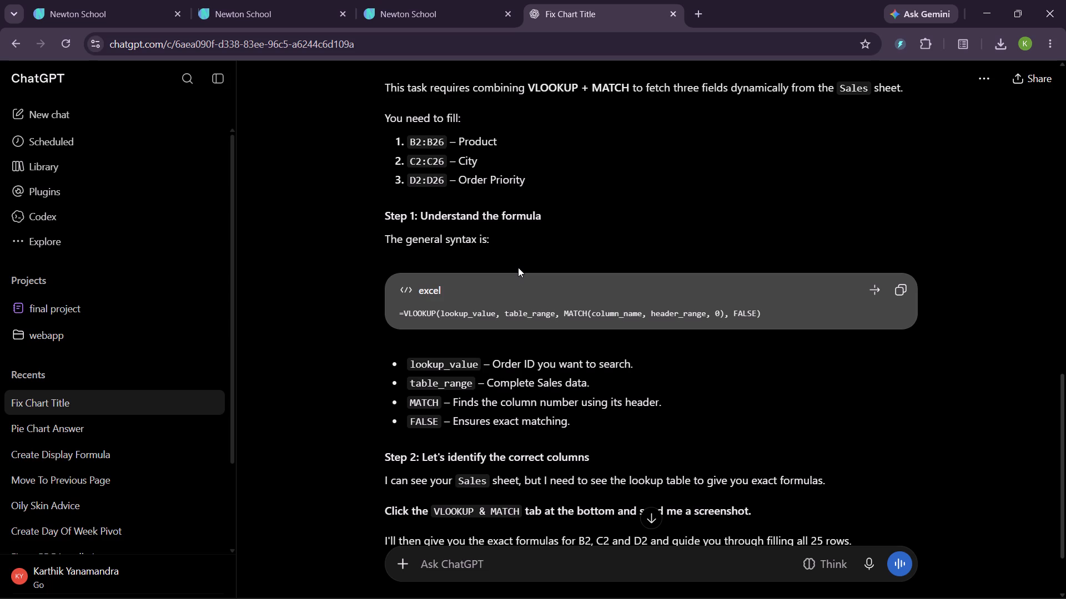
pyautogui.click(450, 0)
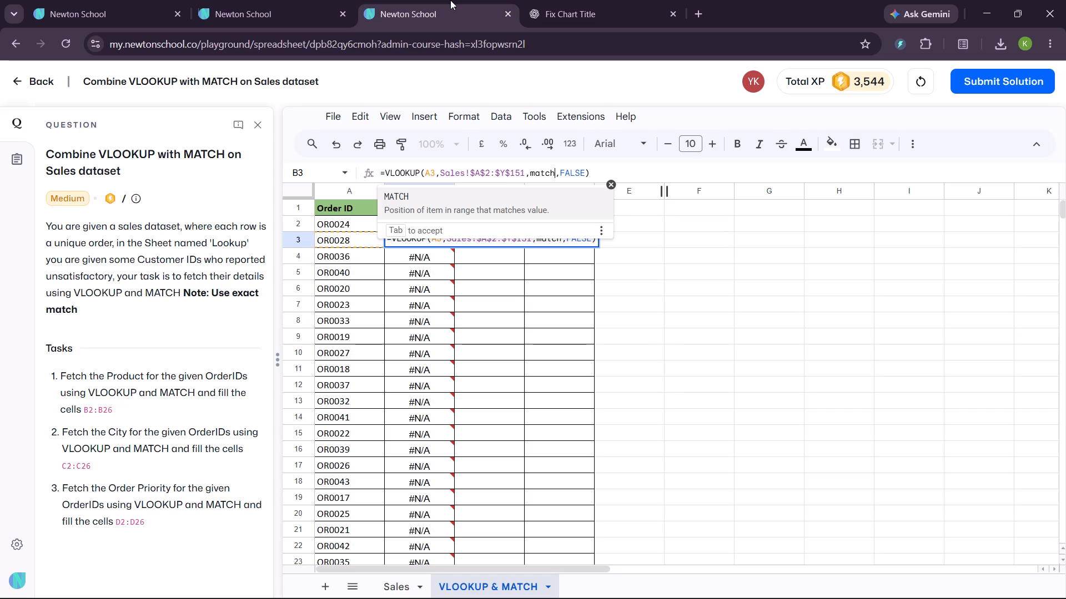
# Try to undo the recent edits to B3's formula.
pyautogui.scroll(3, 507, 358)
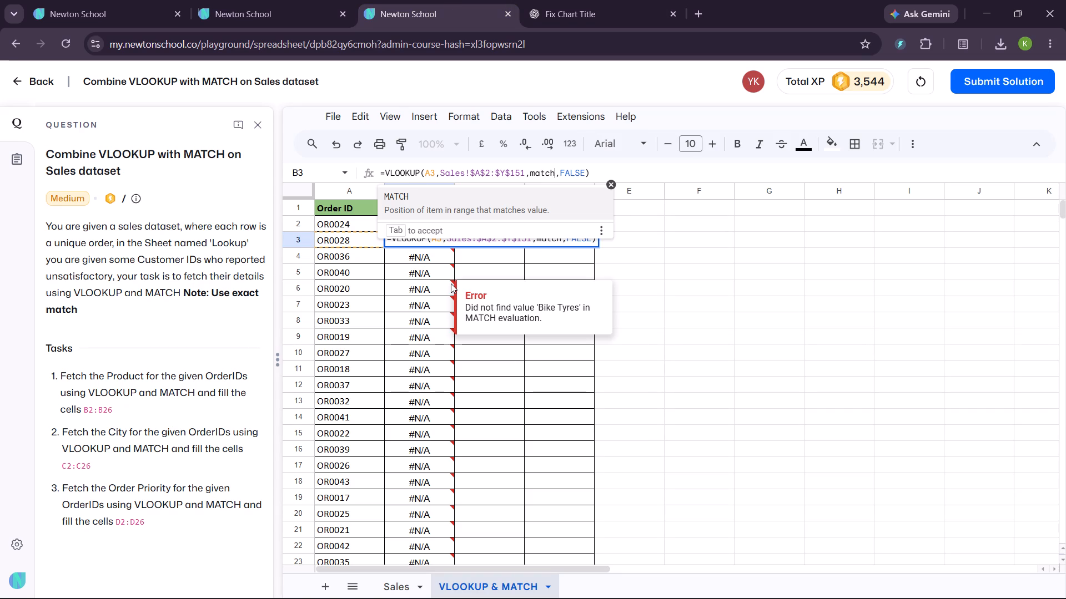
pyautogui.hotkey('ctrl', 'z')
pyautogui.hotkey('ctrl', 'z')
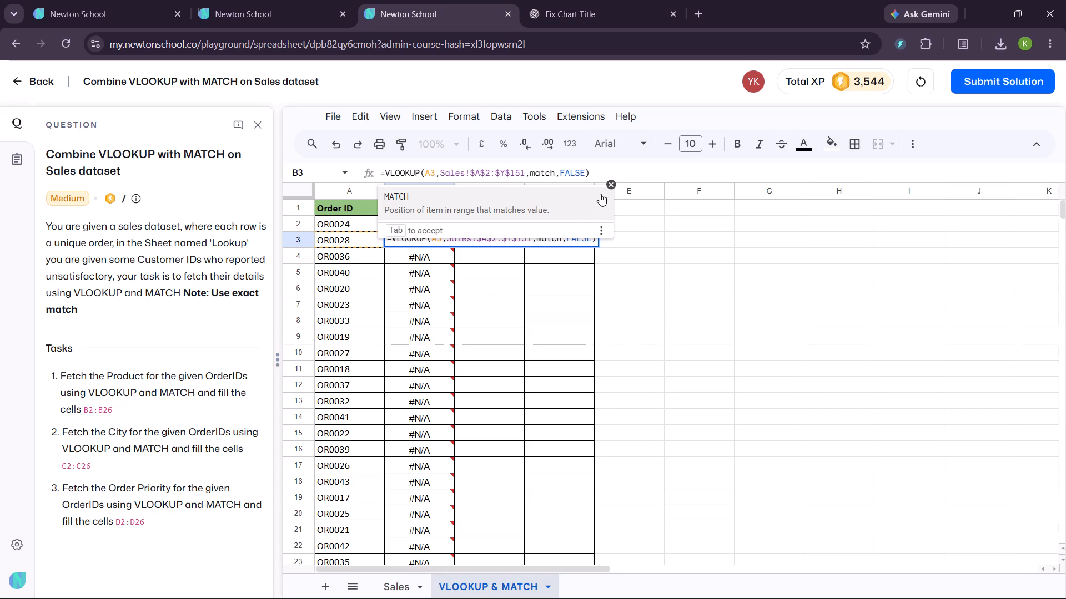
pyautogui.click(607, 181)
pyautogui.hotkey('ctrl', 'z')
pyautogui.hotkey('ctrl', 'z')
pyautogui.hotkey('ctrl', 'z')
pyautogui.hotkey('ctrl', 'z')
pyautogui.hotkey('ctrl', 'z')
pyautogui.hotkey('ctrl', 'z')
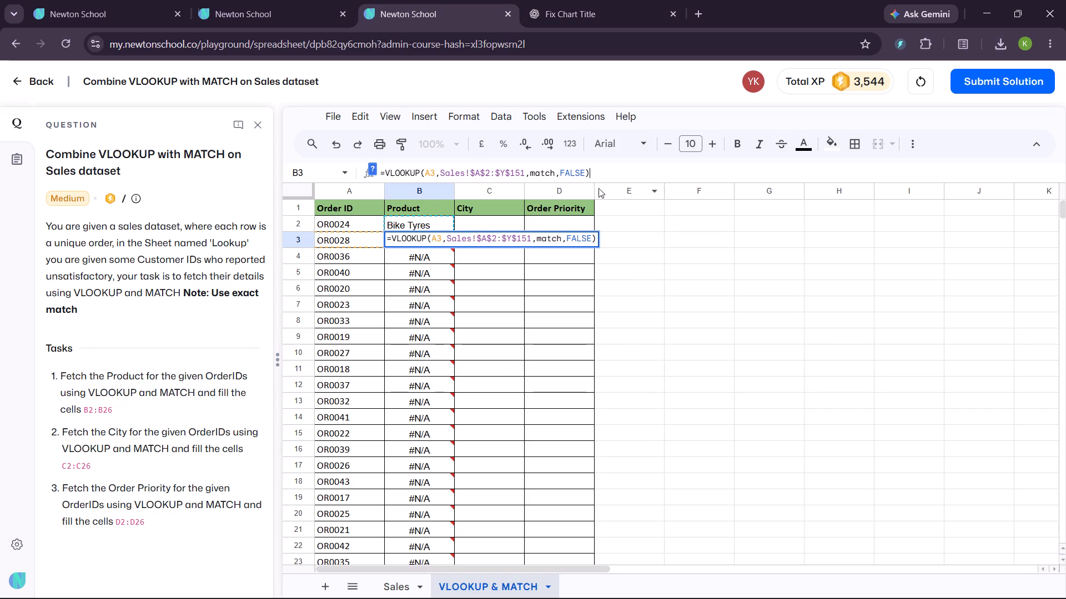
# Open the match function in B3's formula with the Product header as absolute lookup value $B$1.
pyautogui.click(556, 172)
pyautogui.hotkey('shift', '(')
pyautogui.click(421, 211)
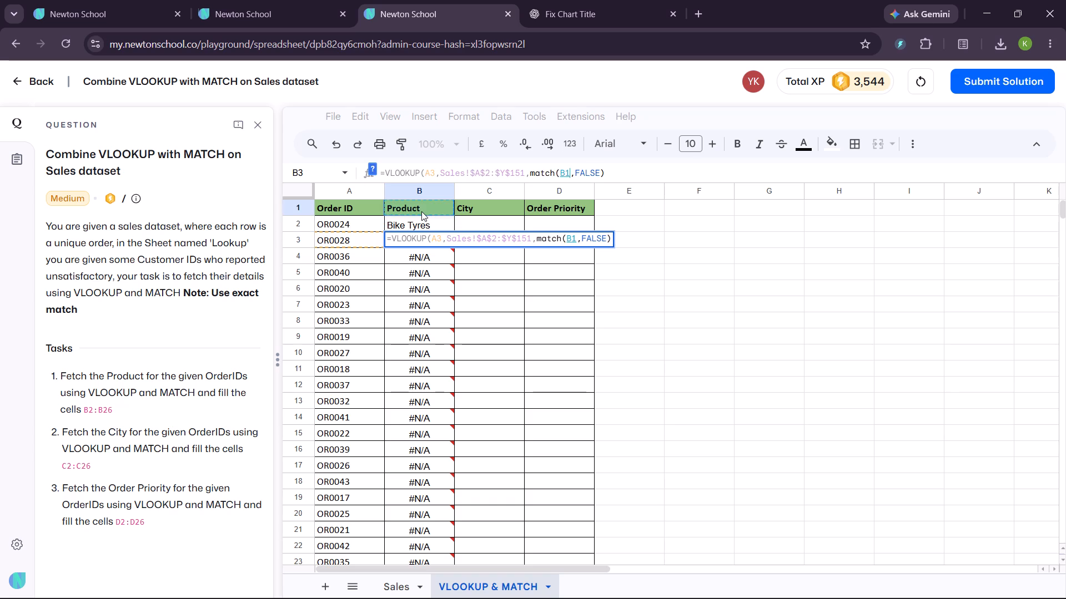
pyautogui.click(560, 172)
pyautogui.hotkey('shift', '$')
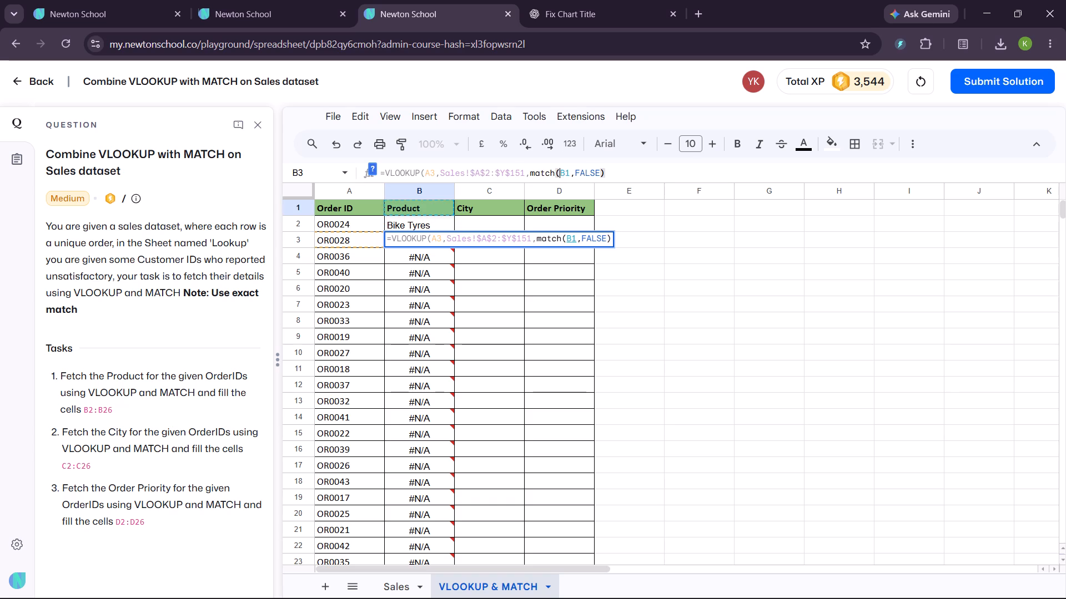
pyautogui.press('Right')
pyautogui.hotkey('shift', '$')
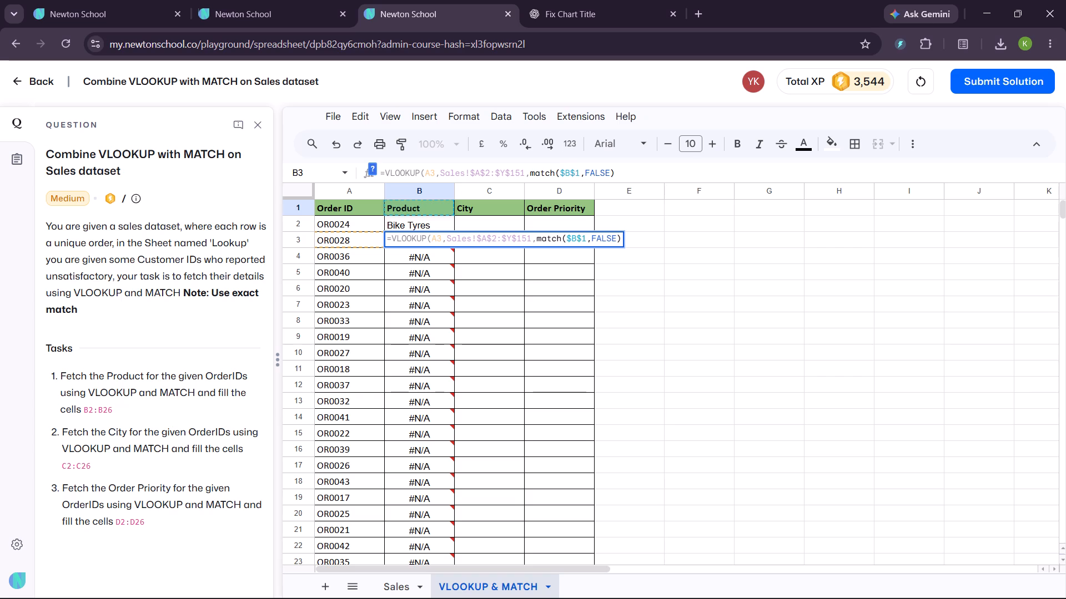
# Unlock the column of the MATCH lookup value in B3's formula, making it B$1.
pyautogui.press('Right')
pyautogui.press('Left')
pyautogui.press('Down')
pyautogui.press('Left')
pyautogui.press('Left')
pyautogui.press('Left')
pyautogui.press('Left')
pyautogui.press('Left')
pyautogui.press('Left')
pyautogui.press('Left')
pyautogui.press('Left')
pyautogui.press('Left')
pyautogui.press('Left')
pyautogui.press('BackSpace')
pyautogui.press('Right')
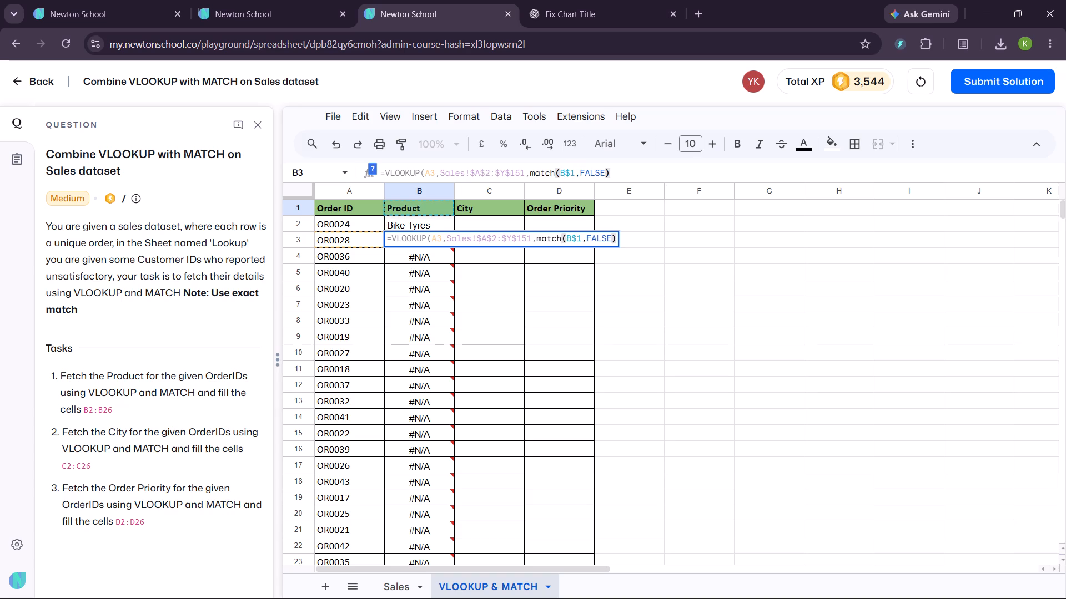
# Close the match function right after the comma following B$1 and remove the final parenthesis after FALSE in B3.
pyautogui.press('Right')
pyautogui.press('Right')
pyautogui.press('Right')
pyautogui.hotkey('shift', ')')
pyautogui.press('Left')
pyautogui.press('Left')
pyautogui.press('Right')
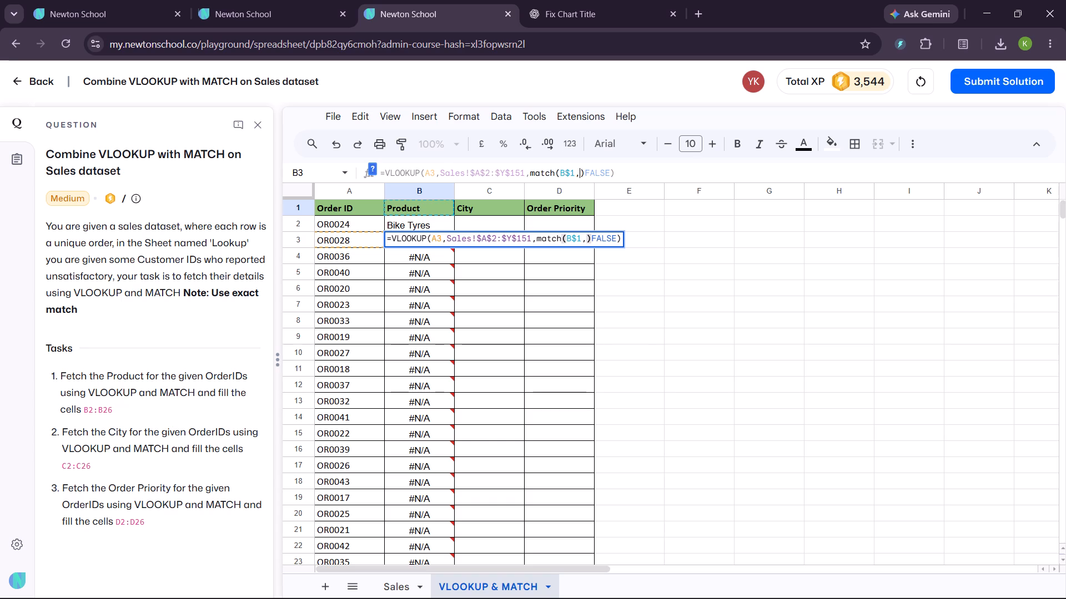
pyautogui.click(584, 241)
pyautogui.click(620, 241)
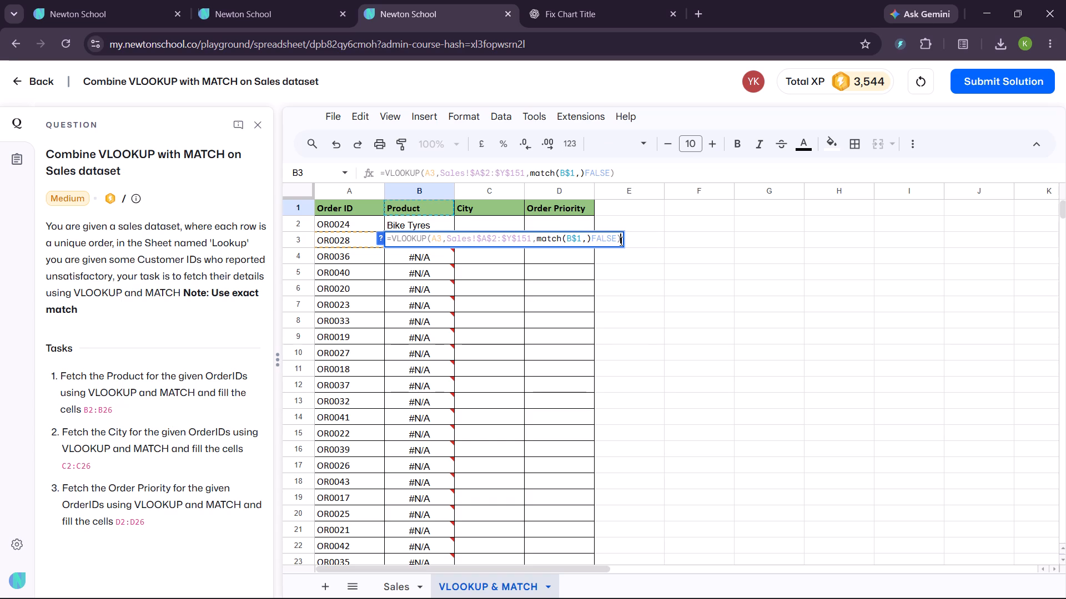
pyautogui.press('BackSpace')
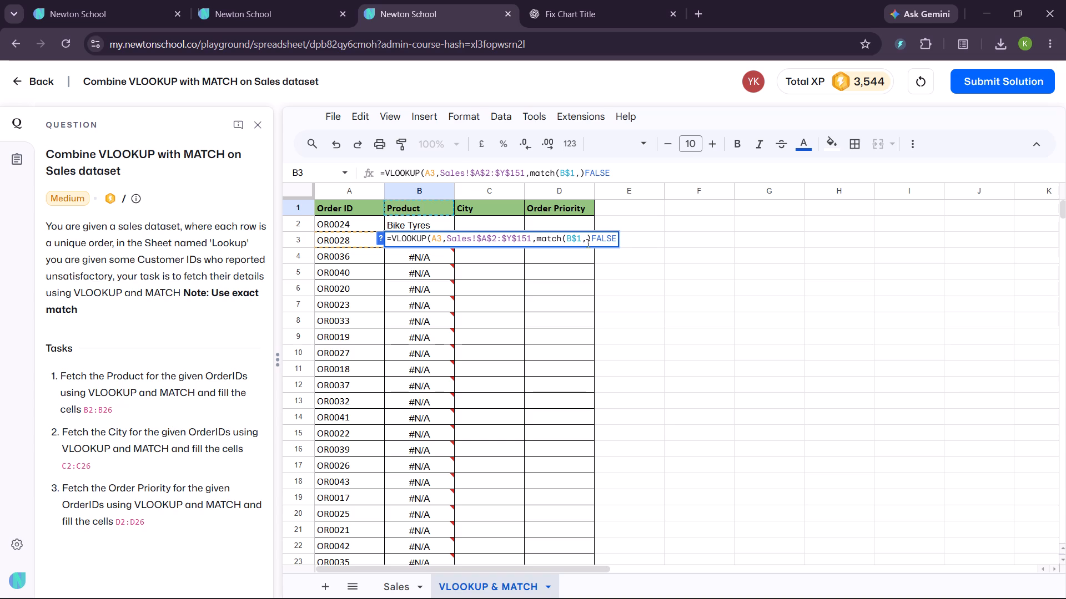
# Copy the reference A2:Y2 of the full header row in the Sales sheet.
pyautogui.click(586, 240)
pyautogui.hscroll(1, 576, 376)
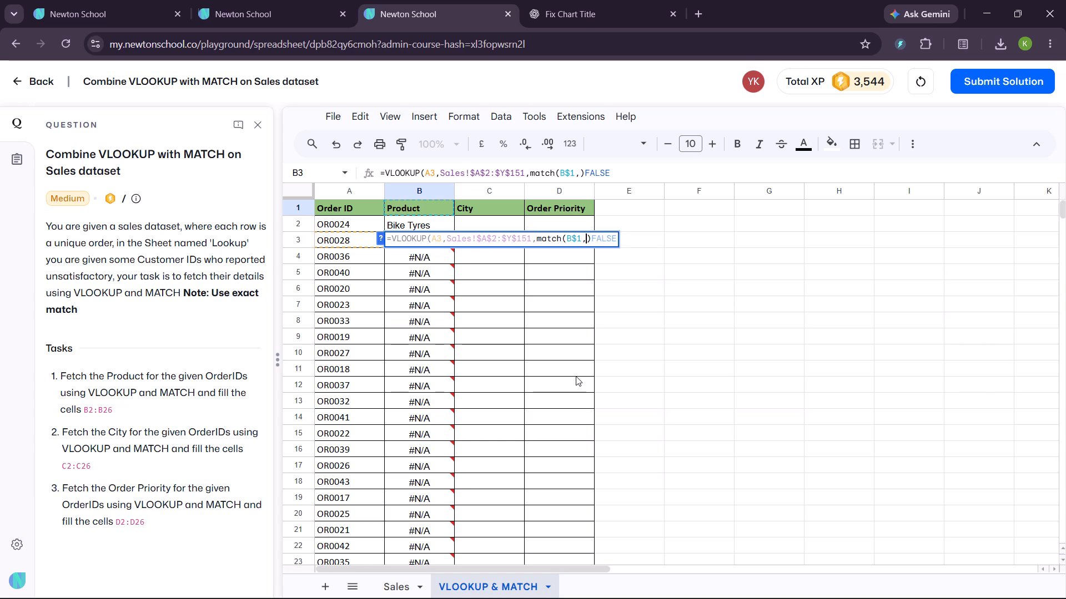
pyautogui.hscroll(-2, 424, 429)
pyautogui.click(402, 596)
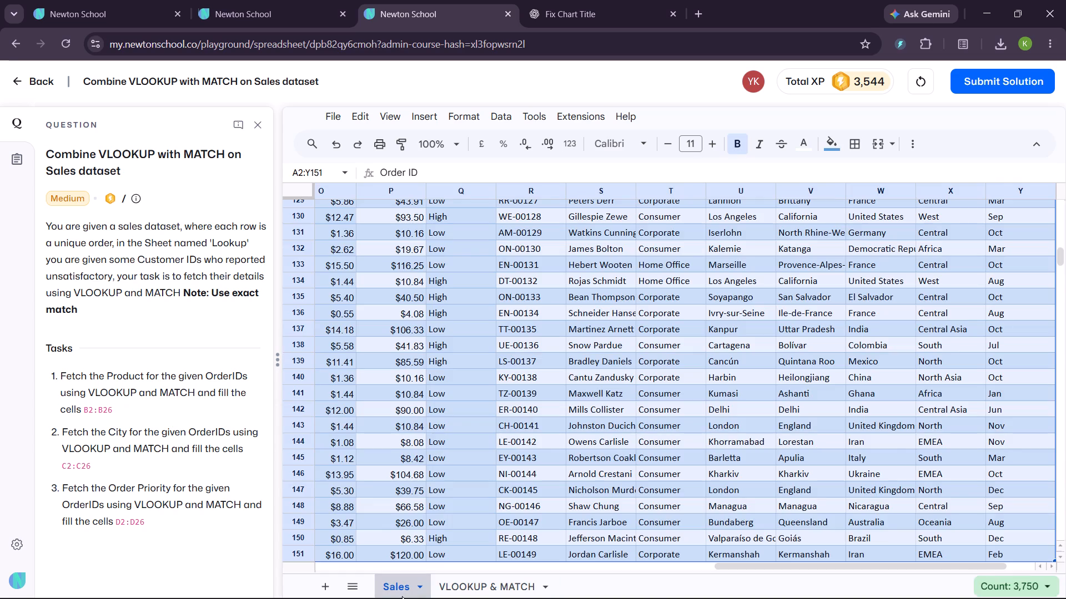
pyautogui.scroll(18, 496, 432)
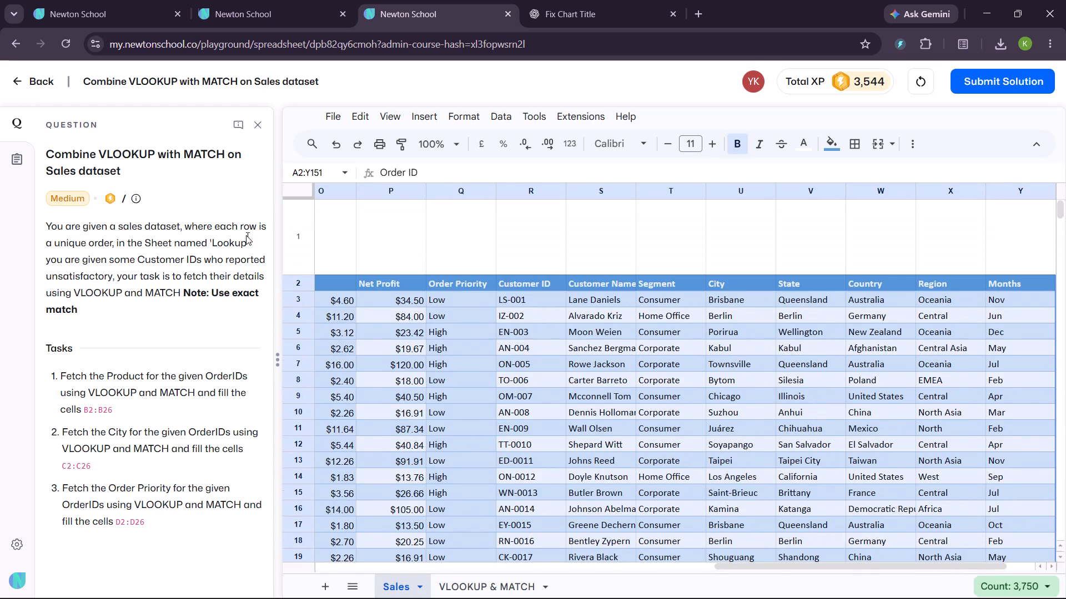
pyautogui.hscroll(6, 462, 343)
pyautogui.click(326, 283)
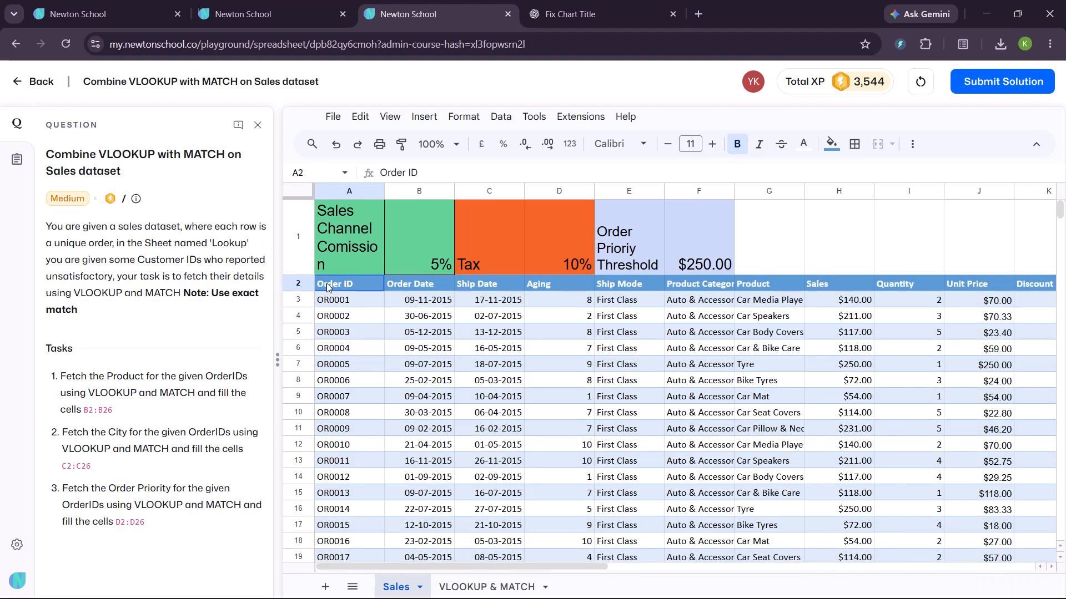
pyautogui.hotkey('ctrl', 'shift', 'Right')
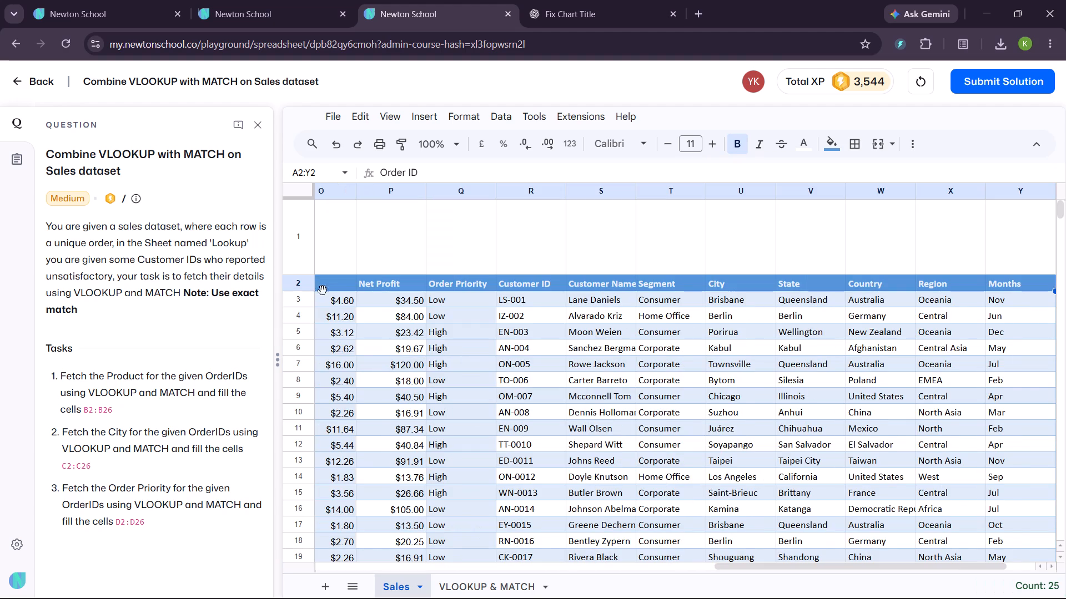
pyautogui.click(309, 172)
pyautogui.hotkey('ctrl', 'c')
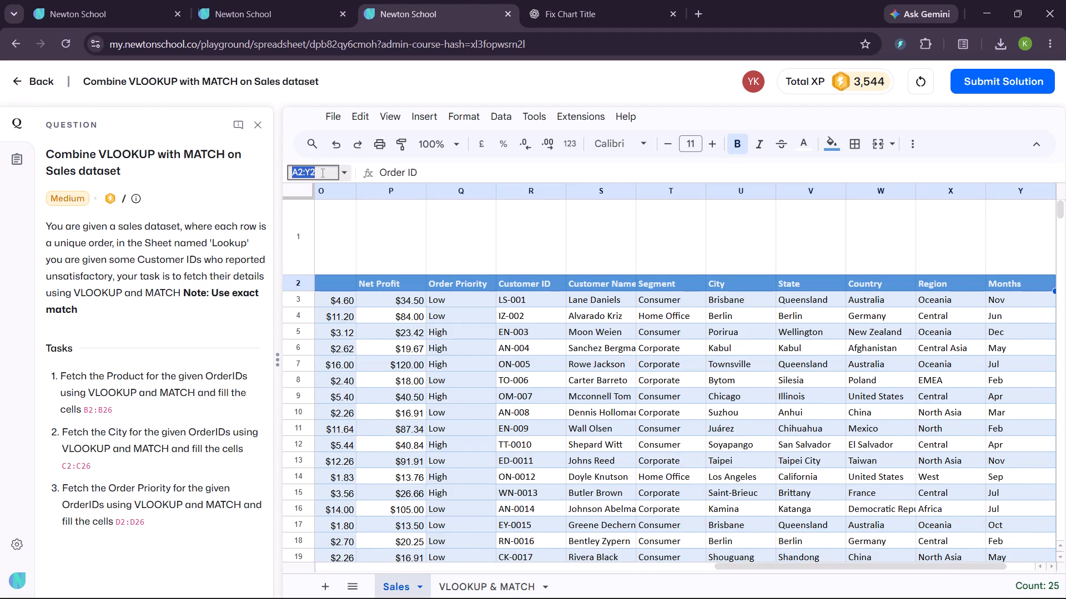
# Insert Sales!A2:Y2 as the lookup range of the match function in B3's formula on the VLOOKUP & MATCH sheet.
pyautogui.click(467, 577)
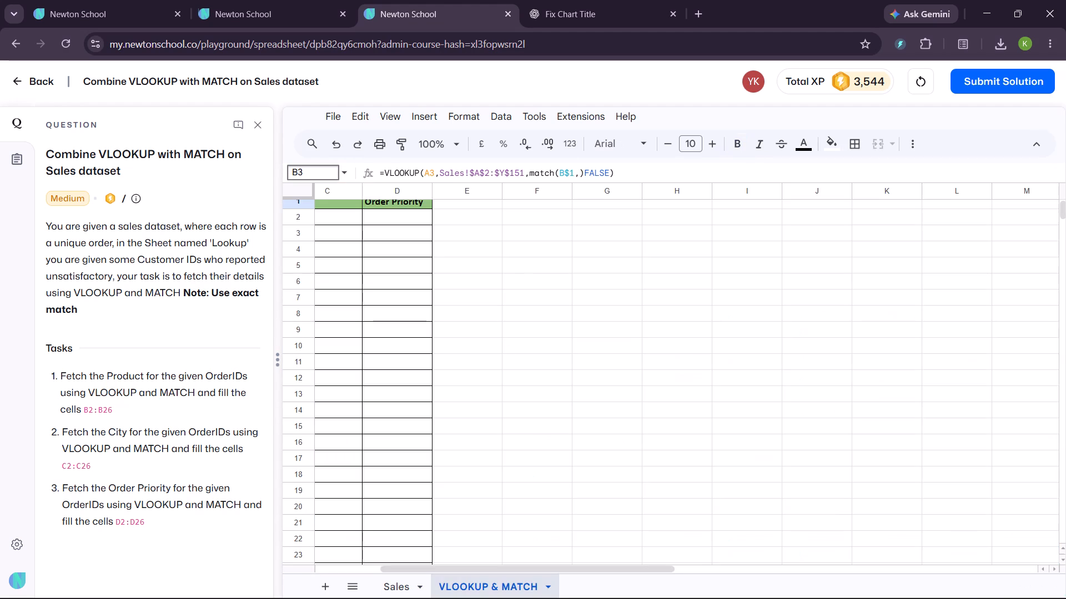
pyautogui.click(576, 174)
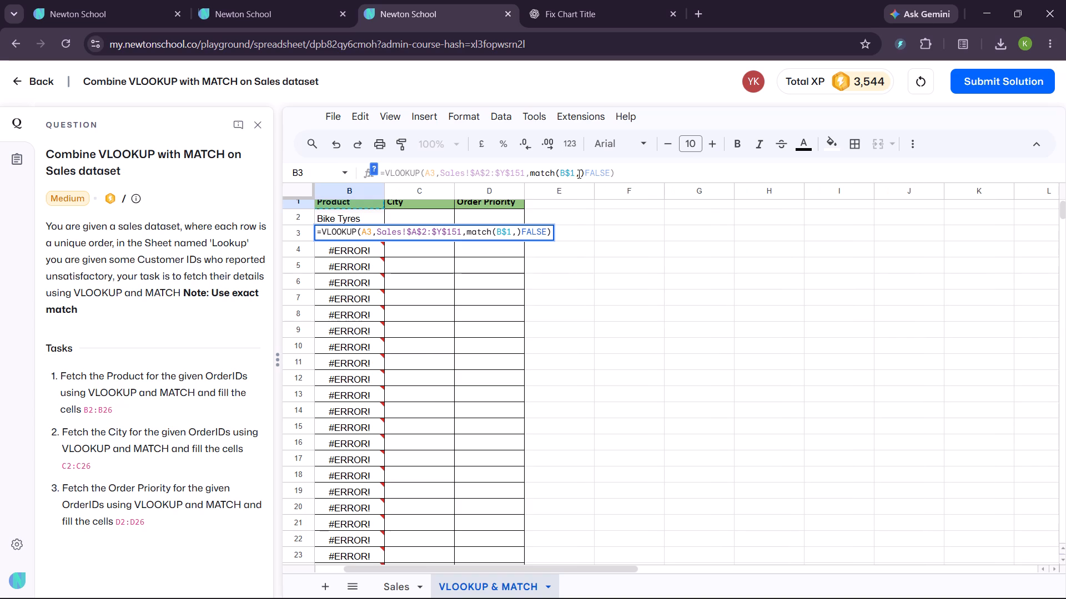
pyautogui.click(577, 173)
pyautogui.hotkey('ctrl', 'v')
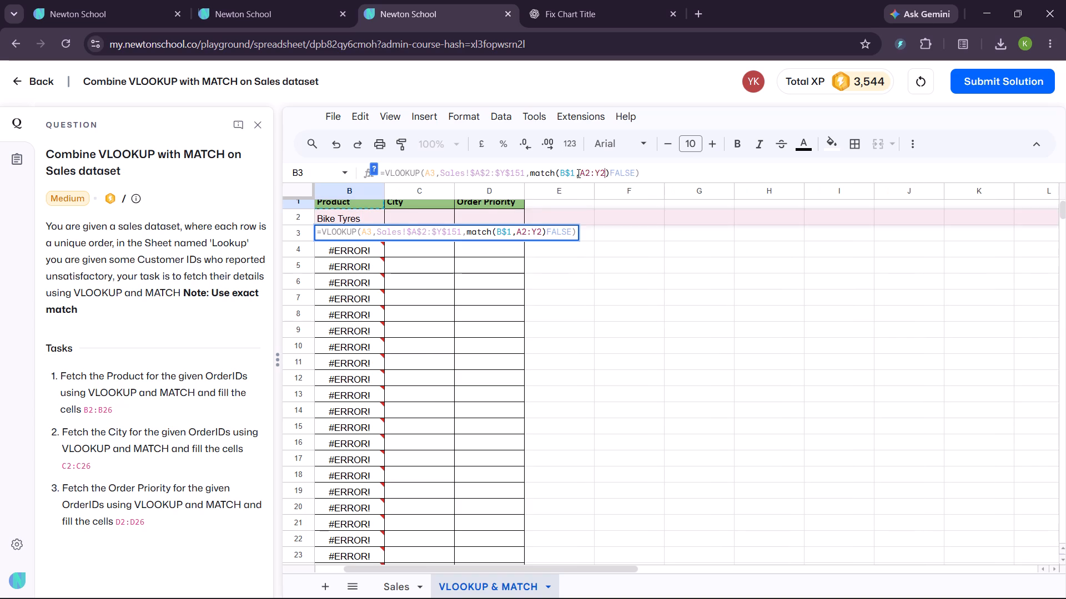
pyautogui.press('Left')
pyautogui.press('Left')
pyautogui.press('Left')
pyautogui.press('Left')
pyautogui.press('Left')
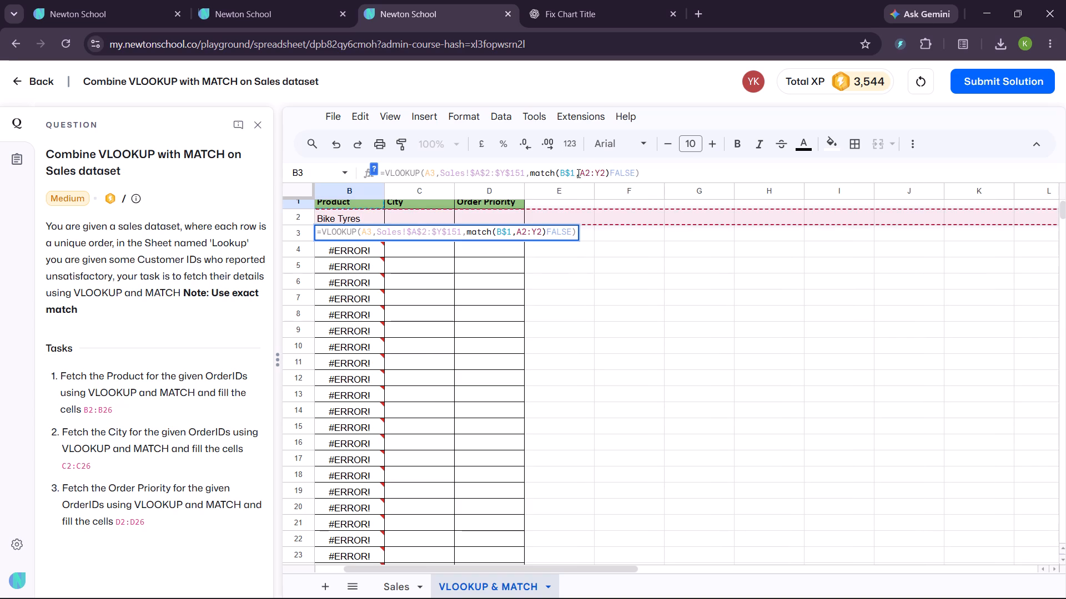
pyautogui.write('Sales!')
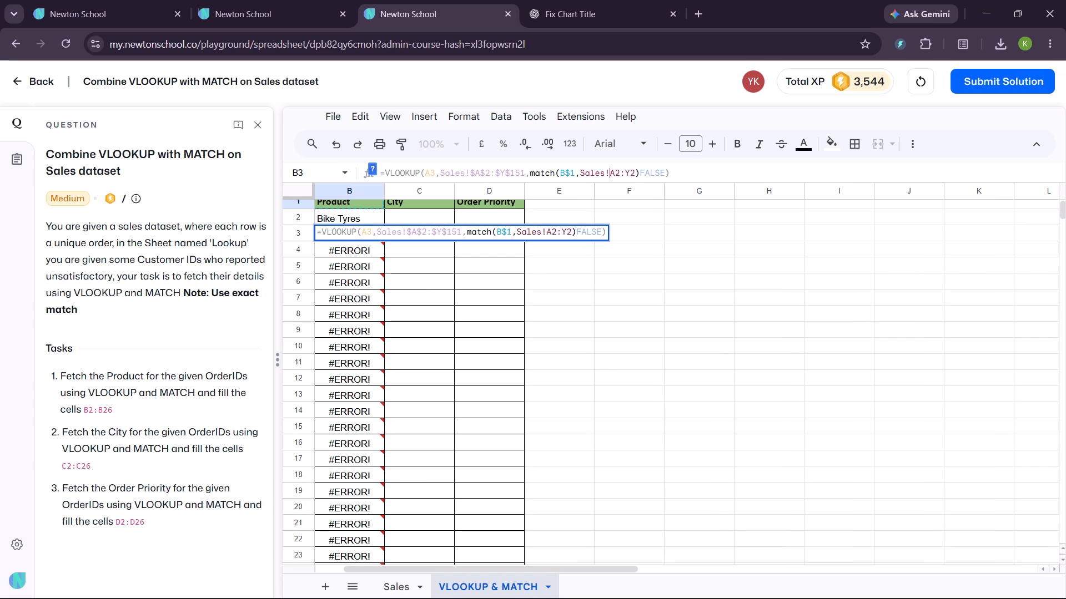
# Lock the match function's header range in B3's formula as Sales!$A$2:$Y$2.
pyautogui.hotkey('shift', '$')
pyautogui.press('Right')
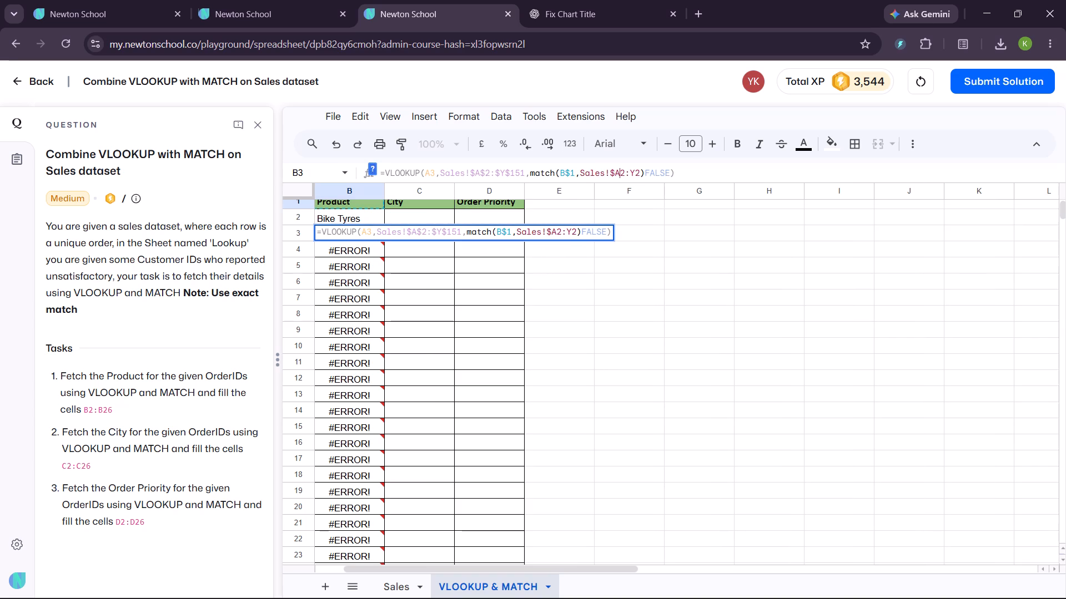
pyautogui.hotkey('shift', '$')
pyautogui.press('Right')
pyautogui.press('Right')
pyautogui.hotkey('shift', '$')
pyautogui.press('Right')
pyautogui.hotkey('shift', '$')
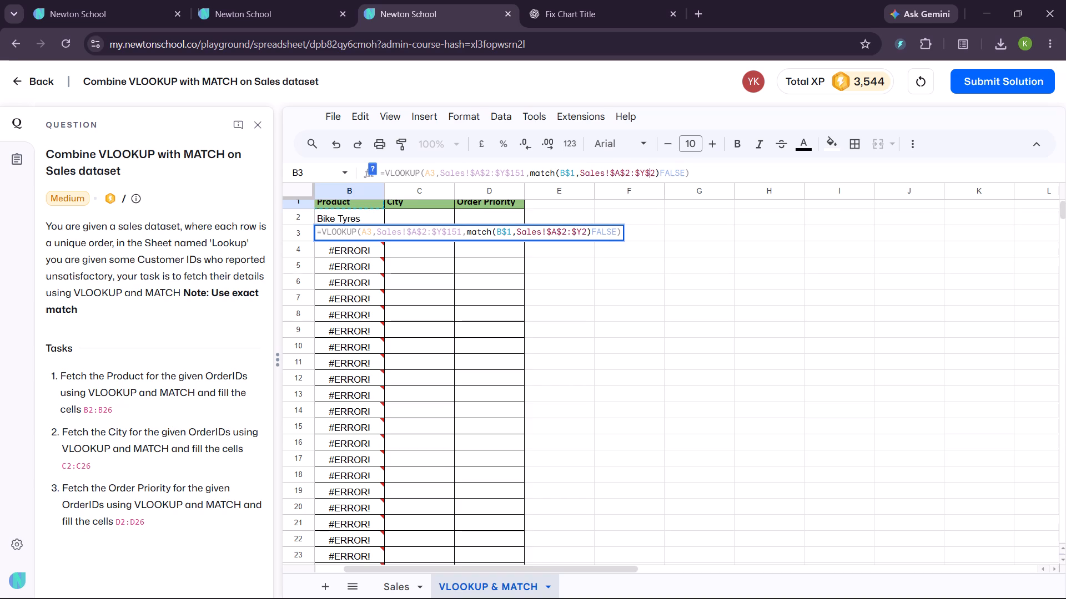
# Set the match type to 0, separate the match function from FALSE with a comma, and commit B3's formula.
pyautogui.press('Right')
pyautogui.press('Right')
pyautogui.press(',')
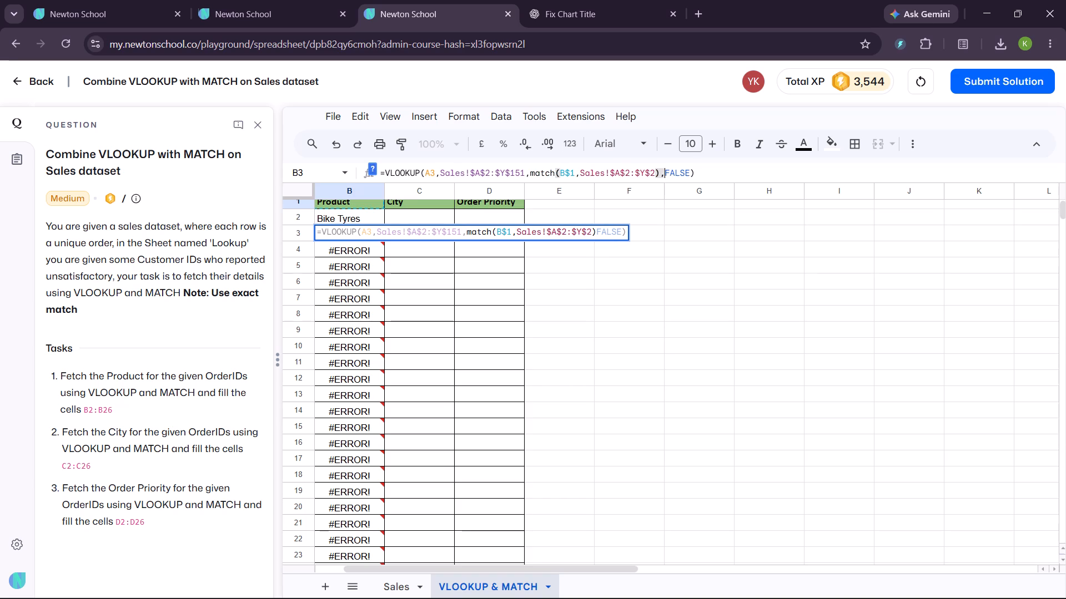
pyautogui.press('Left')
pyautogui.press('Left')
pyautogui.write(',0')
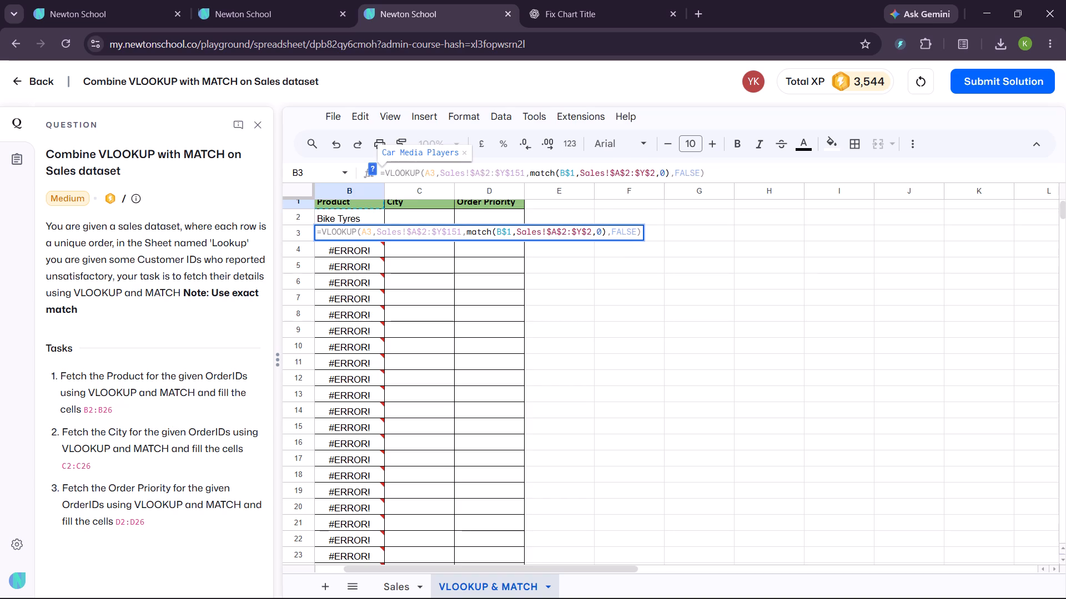
pyautogui.press('Return')
# Clear the old formulas in B4:B26 and refill the range with B3's formula.
pyautogui.click(359, 232)
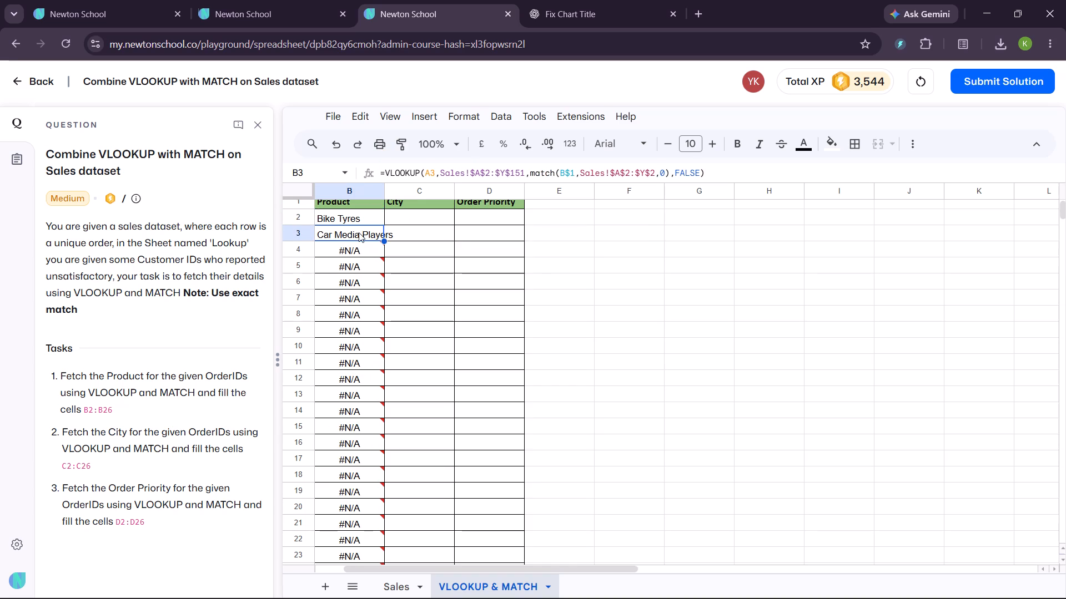
pyautogui.click(361, 248)
pyautogui.hotkey('ctrl', 'shift', 'Down')
pyautogui.press('Delete')
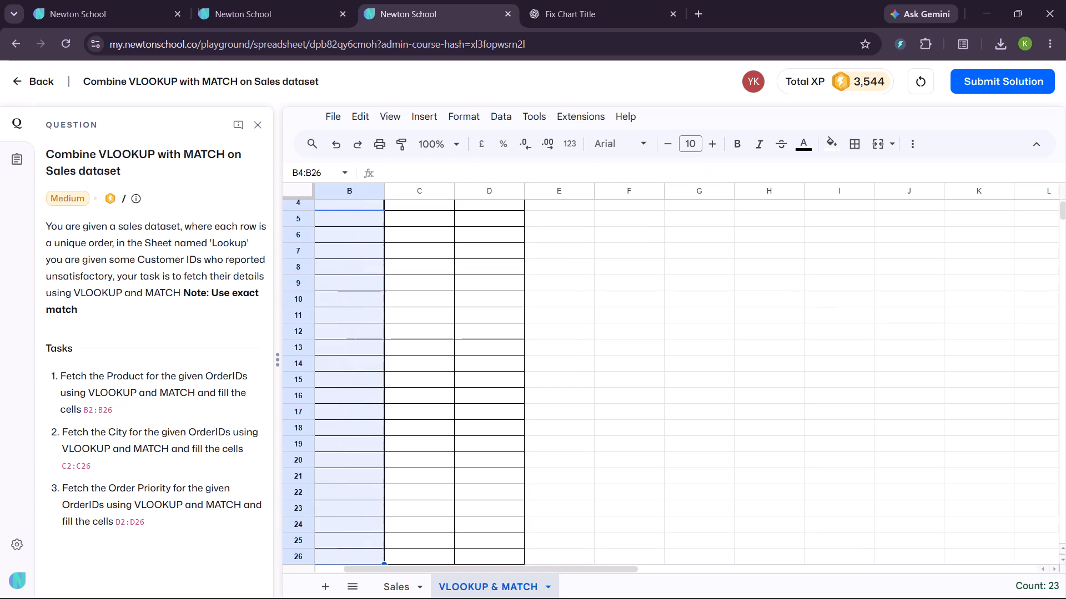
pyautogui.hotkey('ctrl', 'Up')
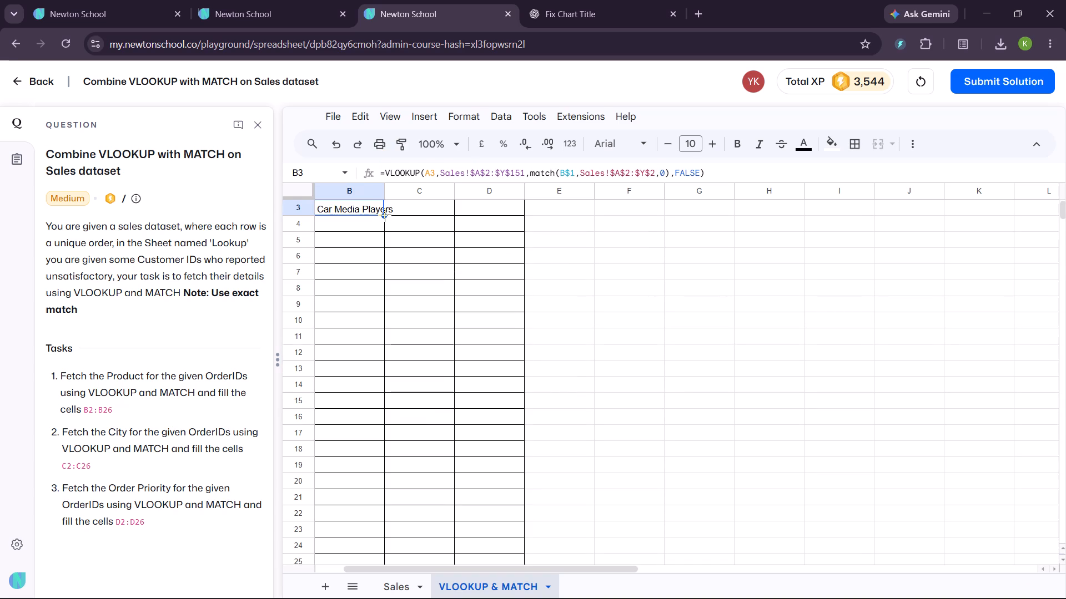
pyautogui.doubleClick(385, 215)
pyautogui.scroll(6, 362, 273)
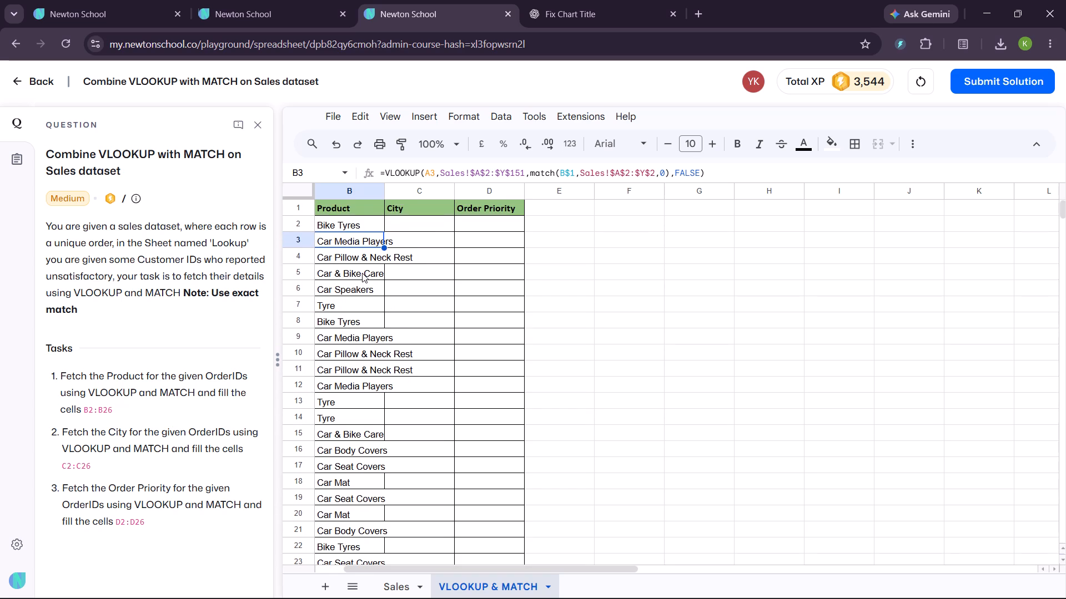
# Auto-fit the width of column B to the product names.
pyautogui.doubleClick(384, 193)
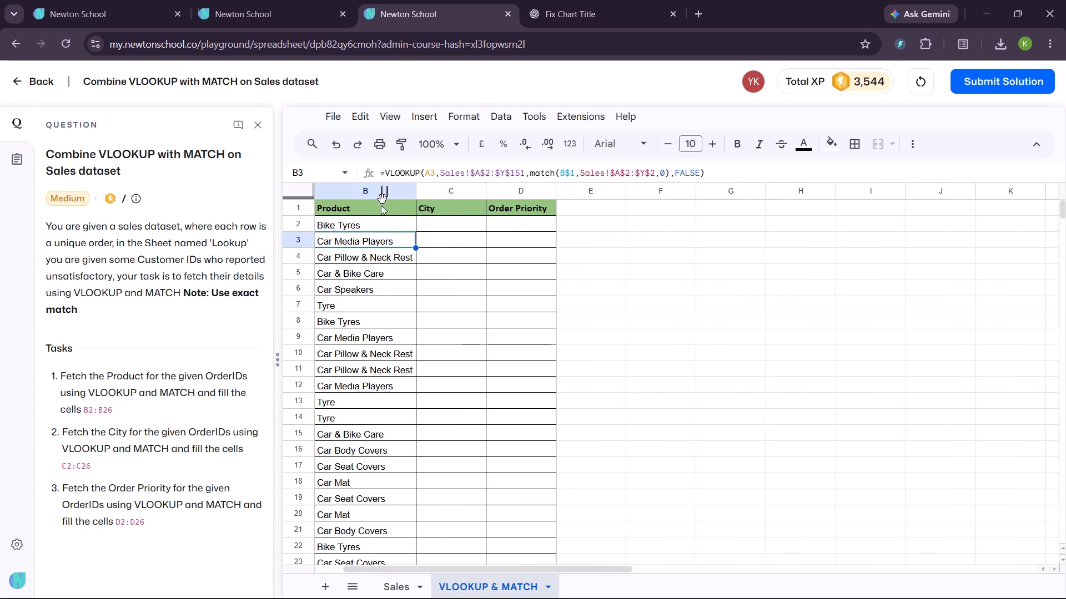
# Fill B2's VLOOKUP formula across into the City cell C2.
pyautogui.click(387, 228)
pyautogui.moveTo(415, 230); pyautogui.dragTo(481, 229)
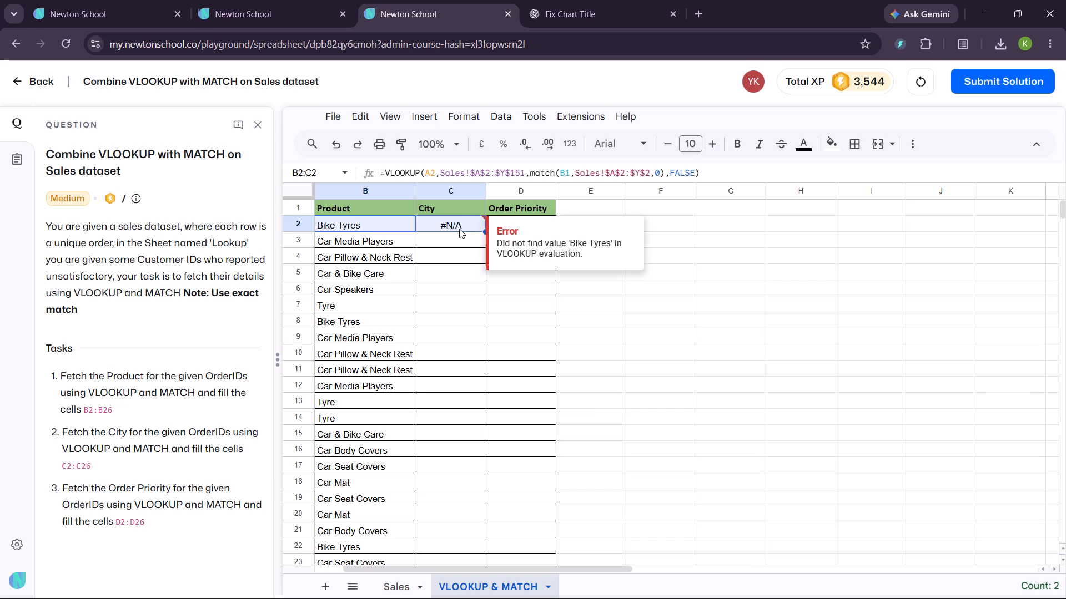
# Change the VLOOKUP lookup value in C2's formula to $A2, locking the Order ID column.
pyautogui.click(459, 229)
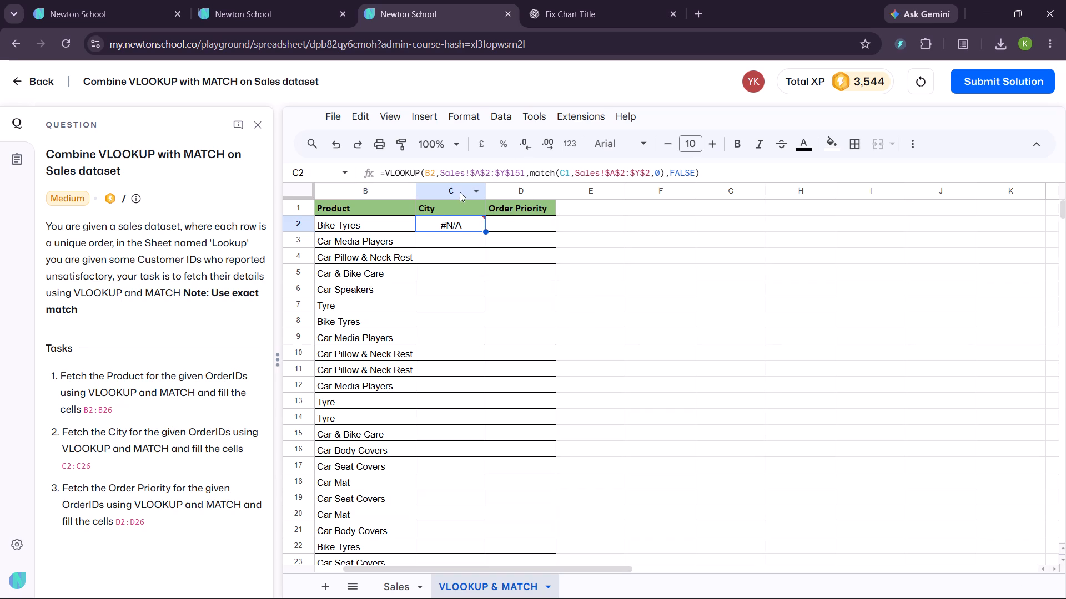
pyautogui.hscroll(1, 416, 241)
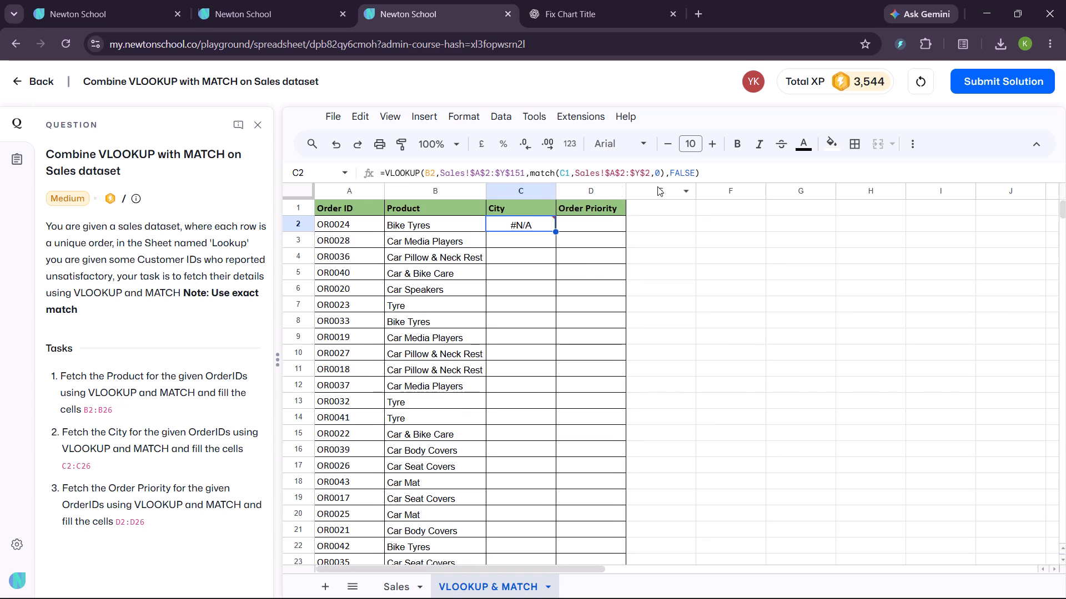
pyautogui.click(520, 224)
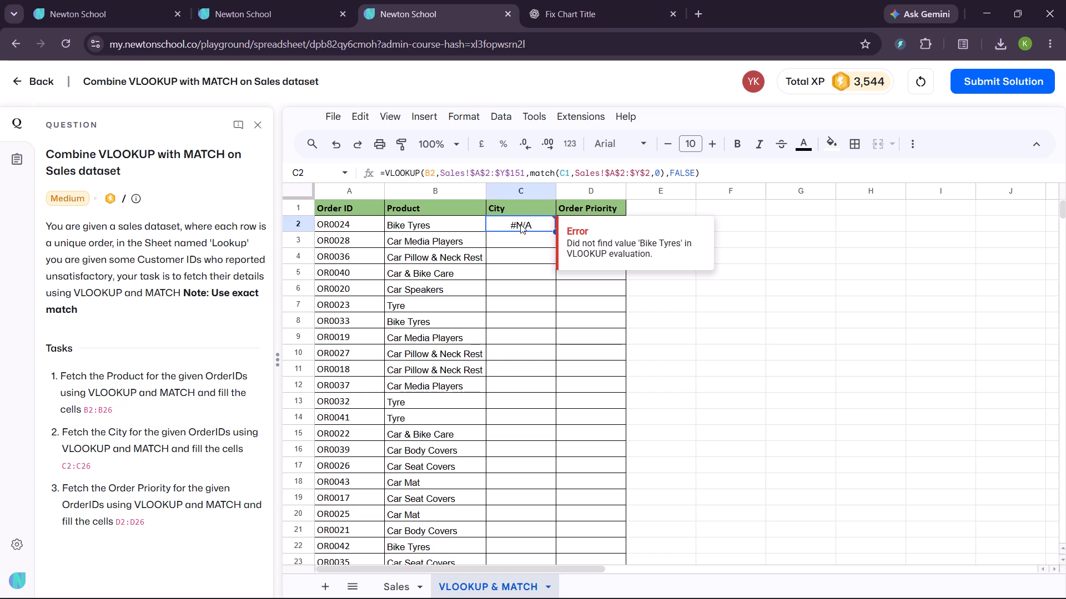
pyautogui.click(432, 172)
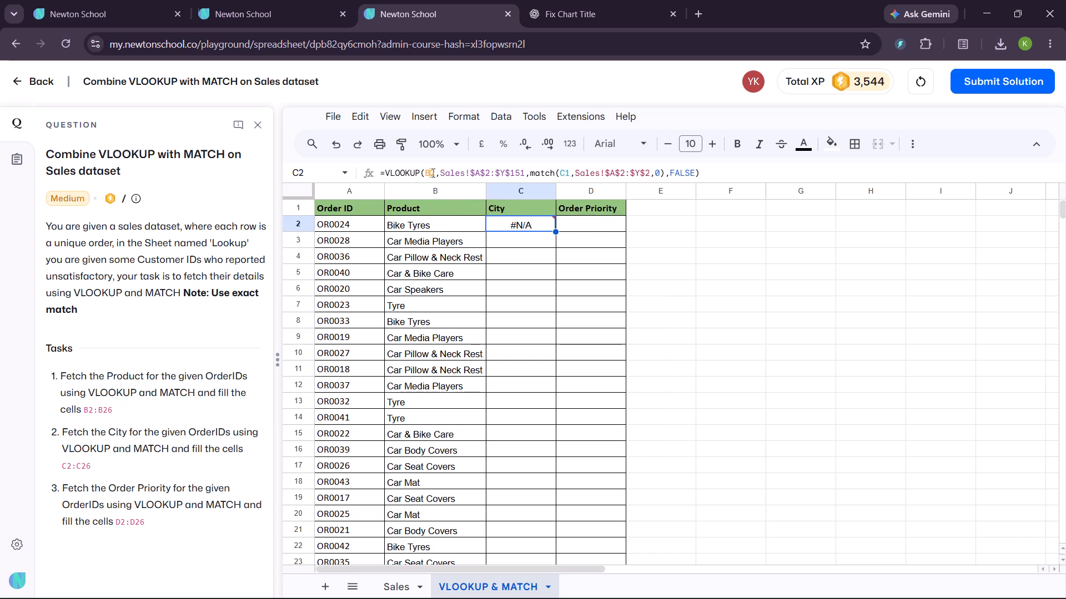
pyautogui.press('BackSpace')
pyautogui.press('a')
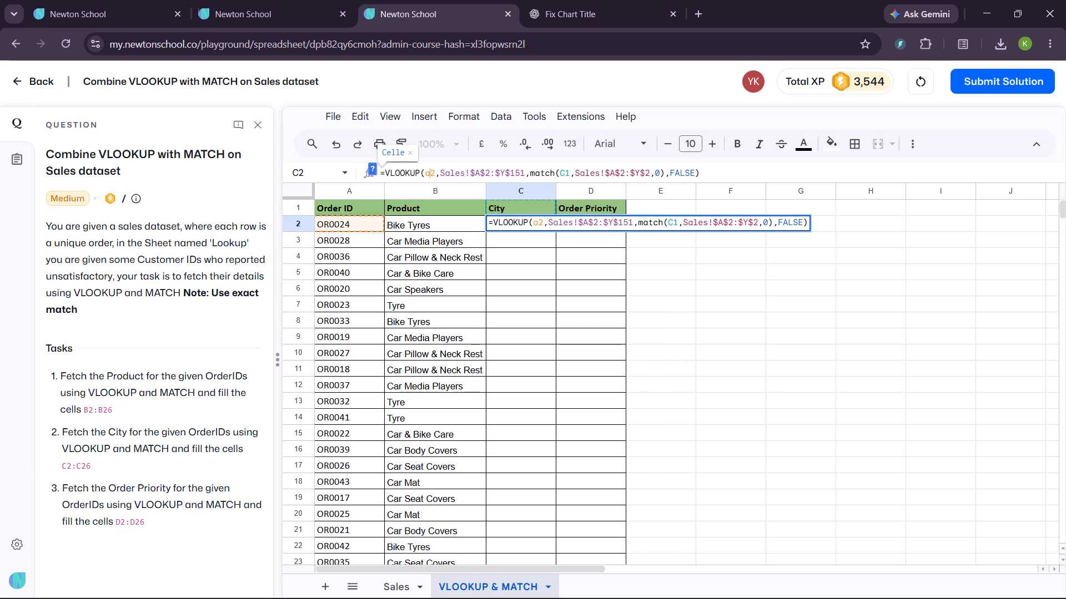
pyautogui.press('Left')
pyautogui.hotkey('shift', '$')
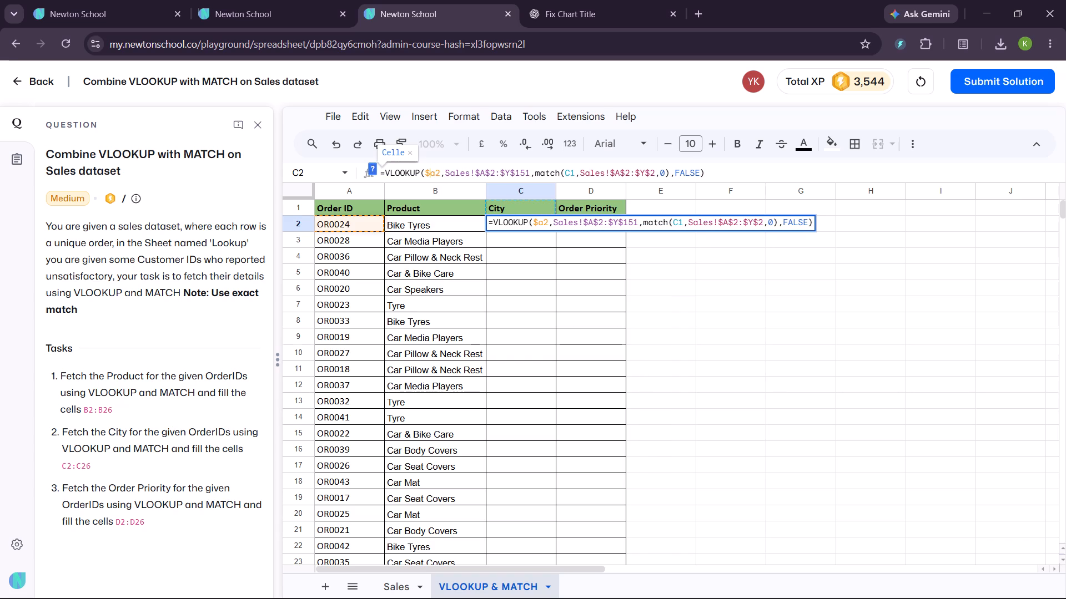
pyautogui.press('Return')
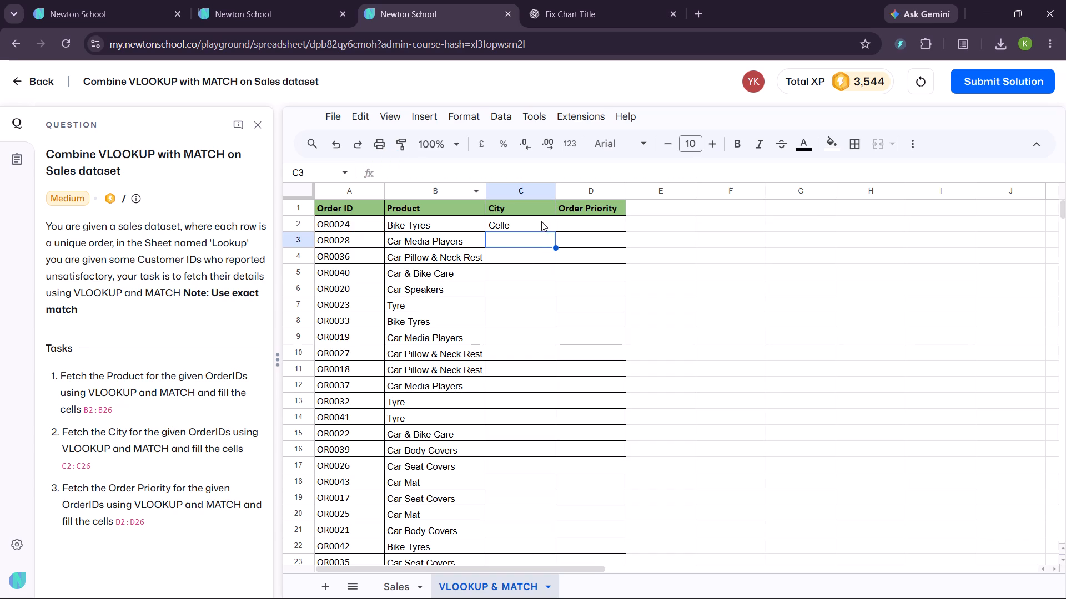
# Fill C2's formula down the City column for the remaining Order IDs.
pyautogui.click(541, 221)
pyautogui.doubleClick(555, 231)
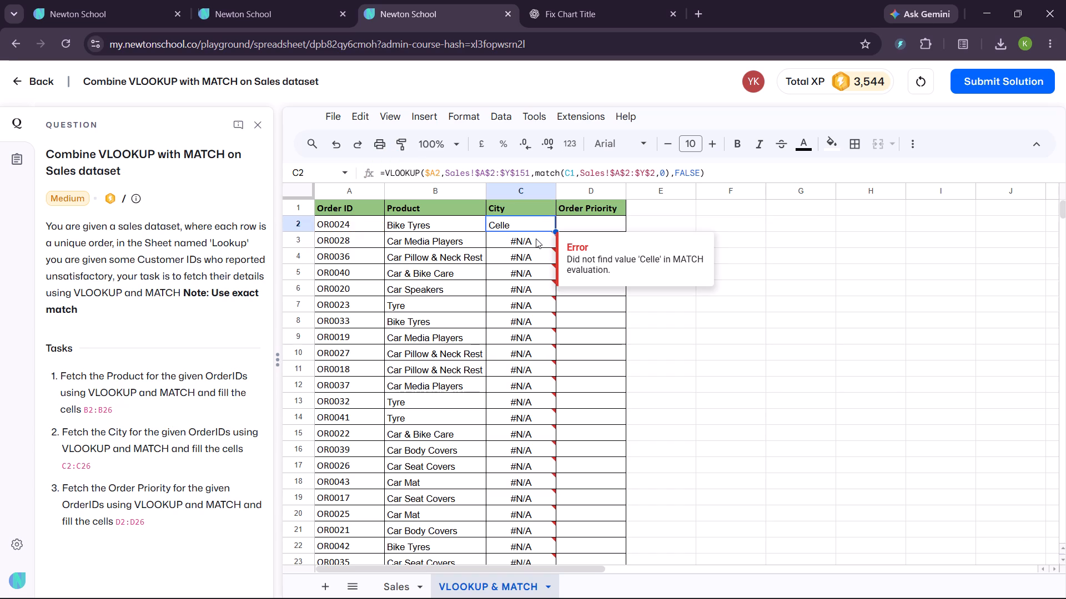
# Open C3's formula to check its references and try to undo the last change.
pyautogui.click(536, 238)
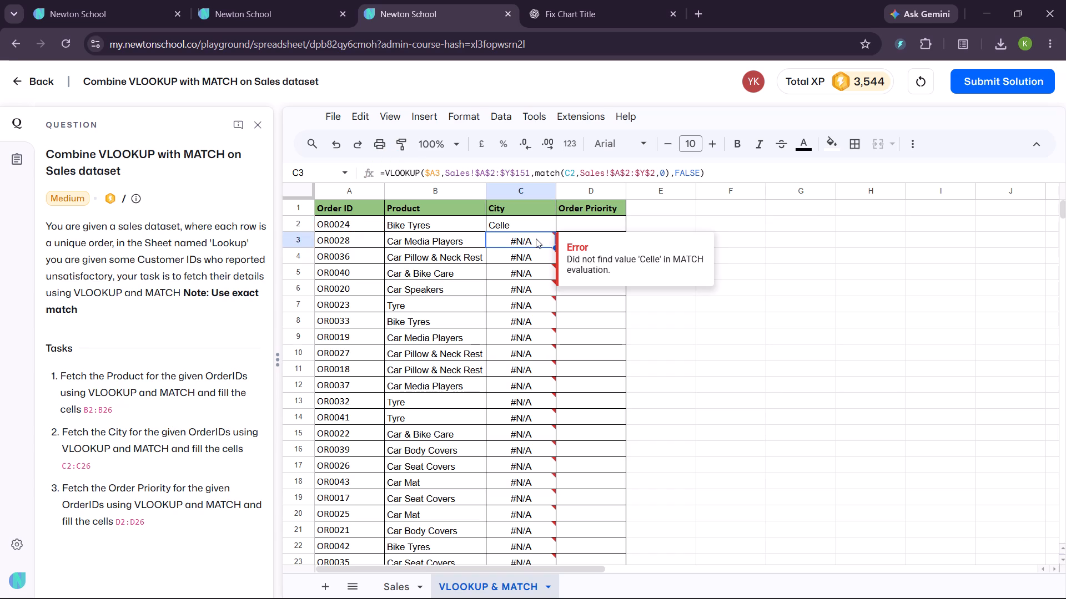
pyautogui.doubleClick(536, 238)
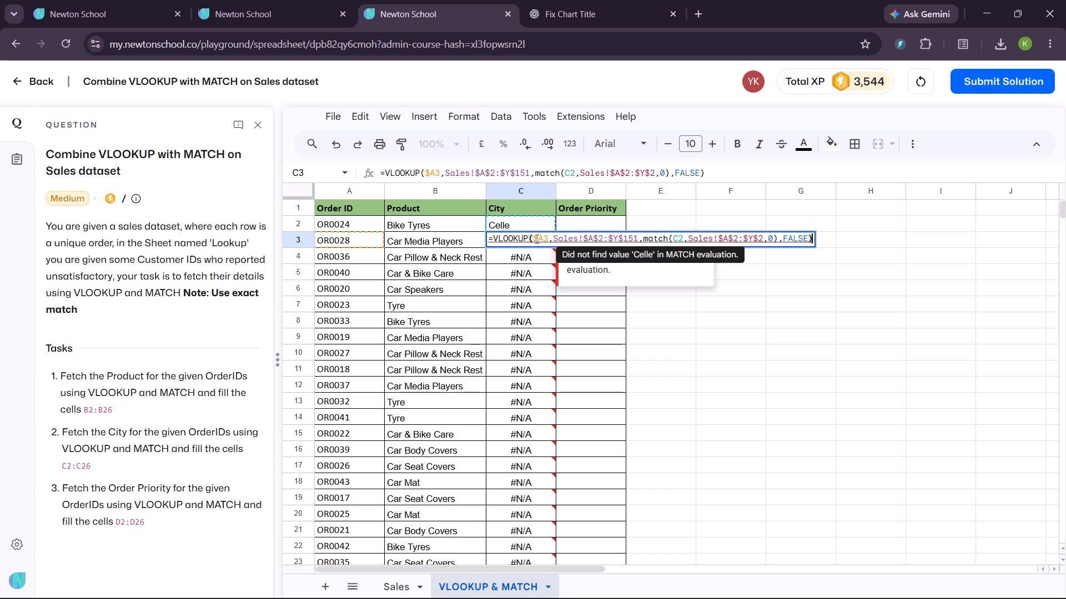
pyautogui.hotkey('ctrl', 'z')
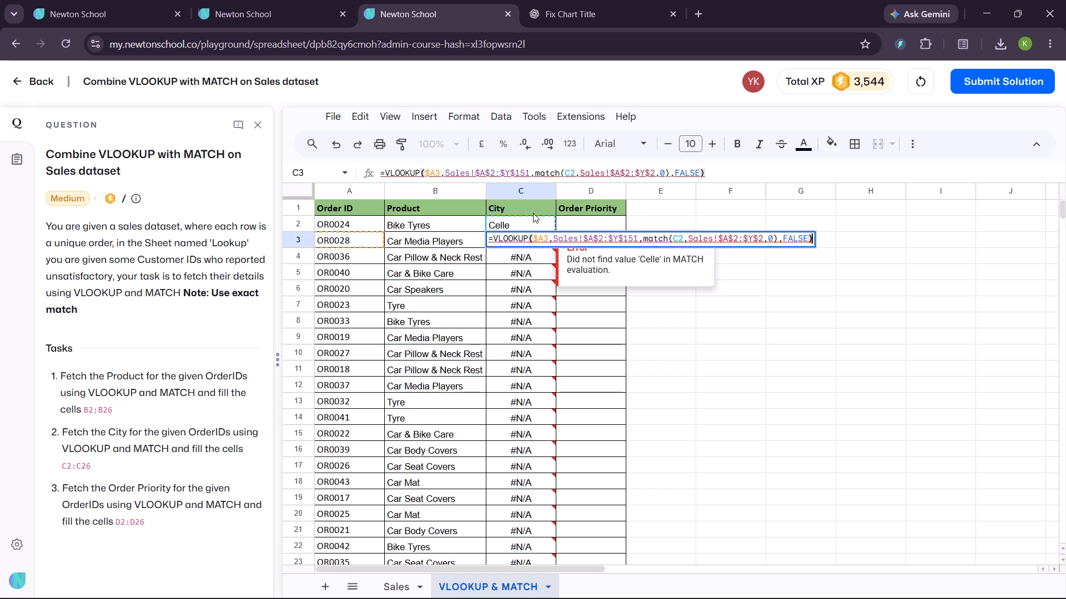
# Compare the MATCH lookup references in the Product formulas of B2 and B4.
pyautogui.click(526, 221)
pyautogui.click(456, 223)
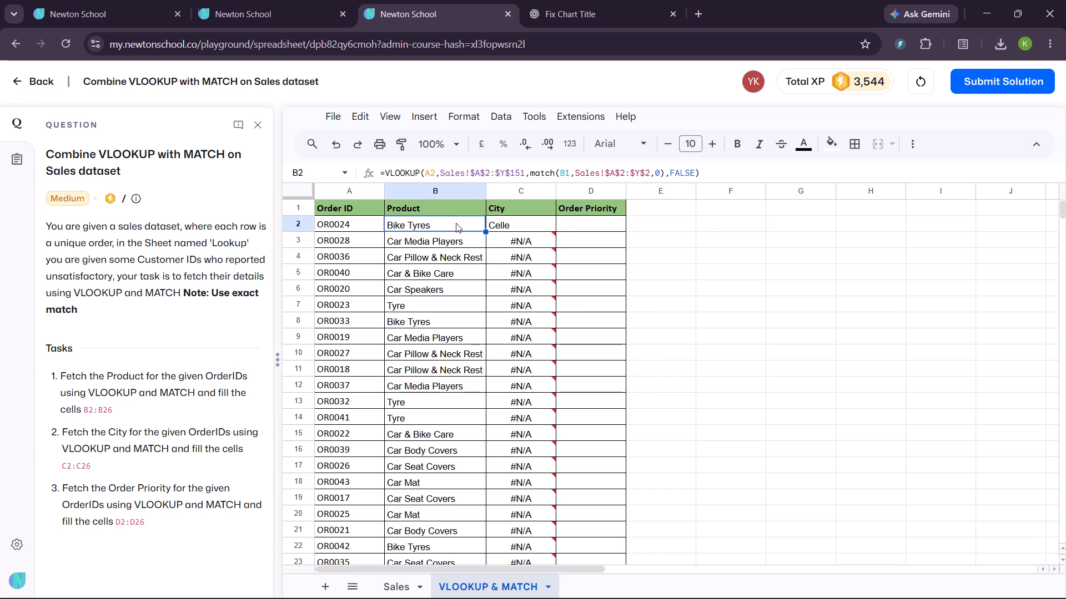
pyautogui.click(450, 248)
pyautogui.click(449, 253)
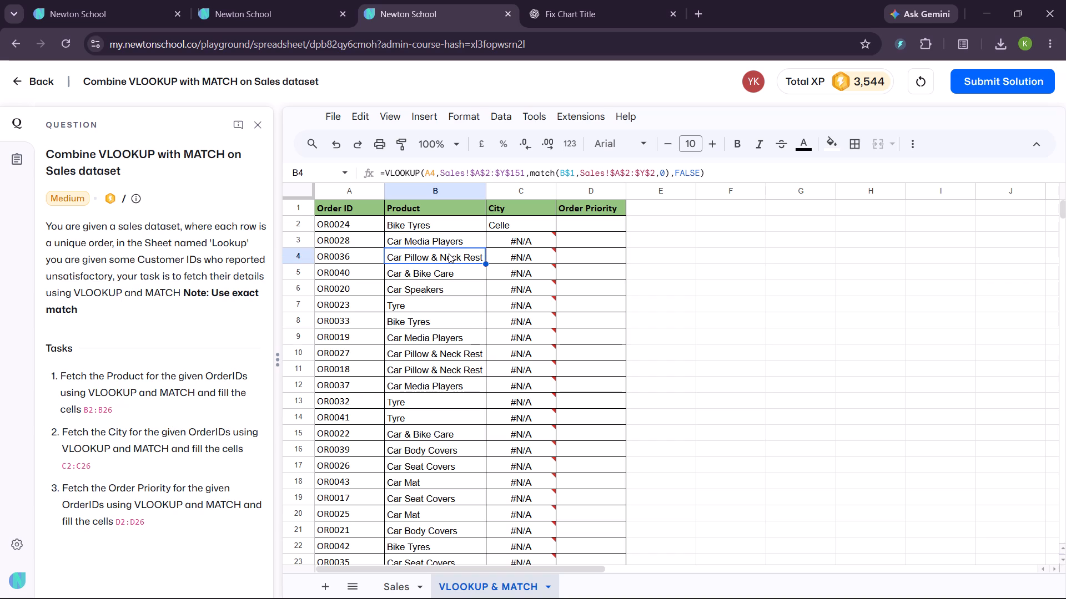
# Change the MATCH lookup reference in C2's formula to C$1, locking the header row.
pyautogui.click(508, 220)
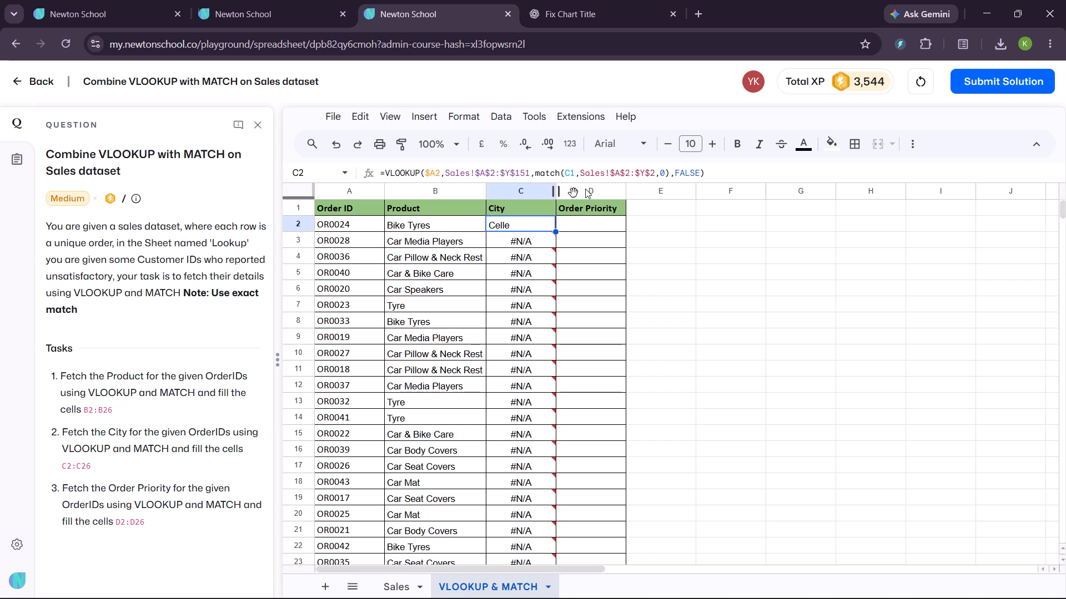
pyautogui.click(570, 171)
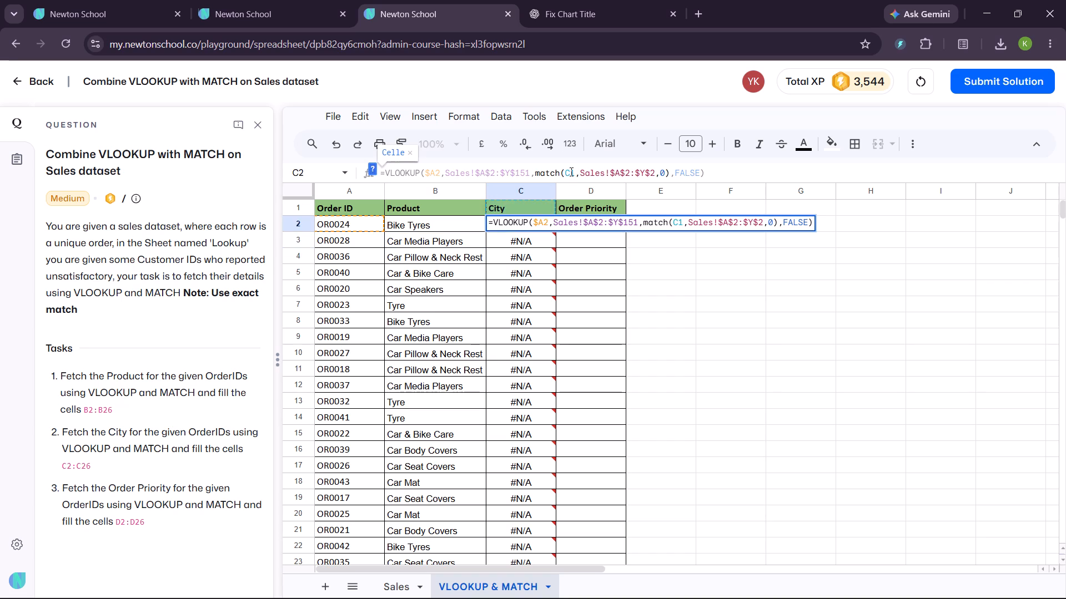
pyautogui.hotkey('shift', '$')
pyautogui.press('Return')
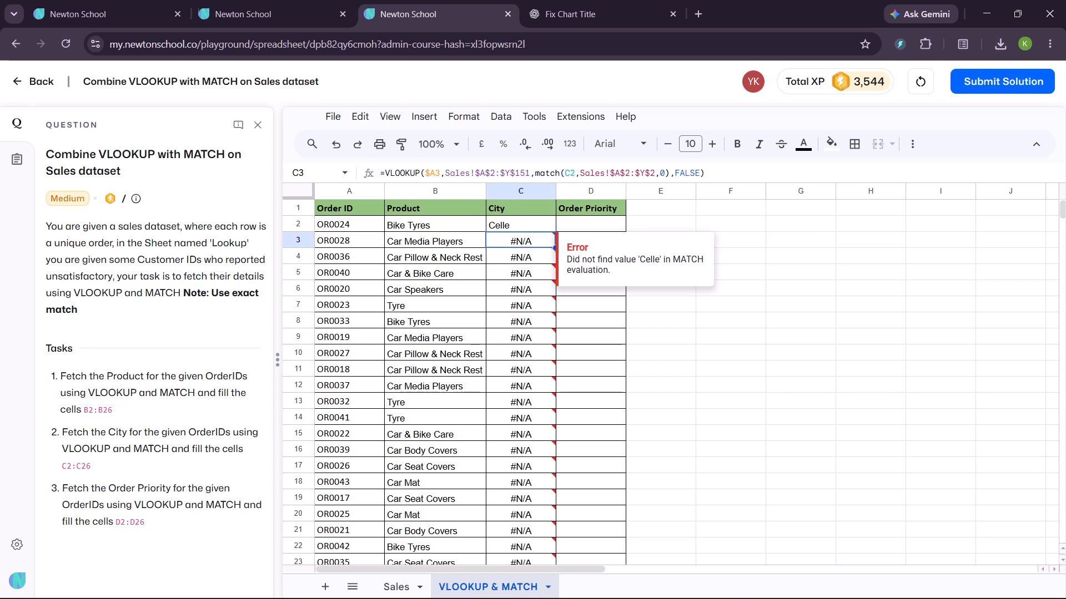
# Fill C2's corrected formula down the City column through C26.
pyautogui.click(544, 221)
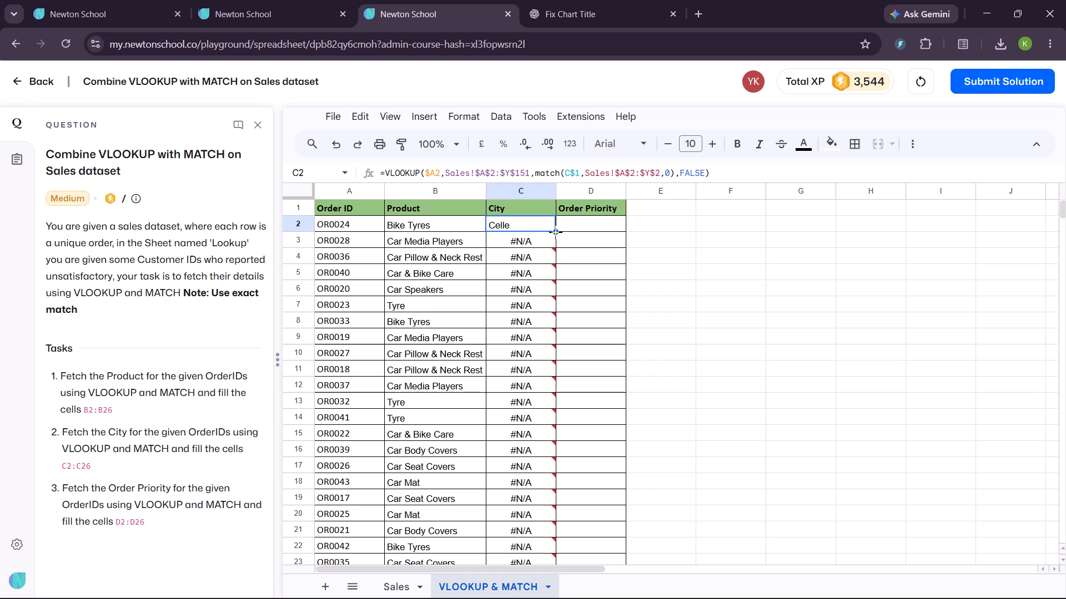
pyautogui.moveTo(556, 232); pyautogui.dragTo(542, 511)
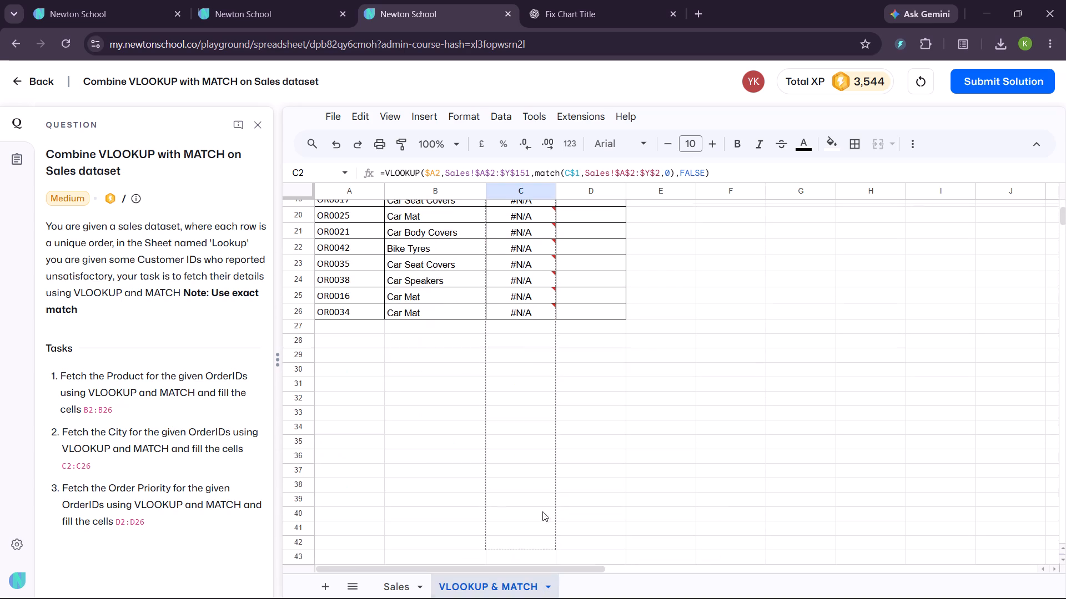
pyautogui.moveTo(542, 511); pyautogui.dragTo(550, 318)
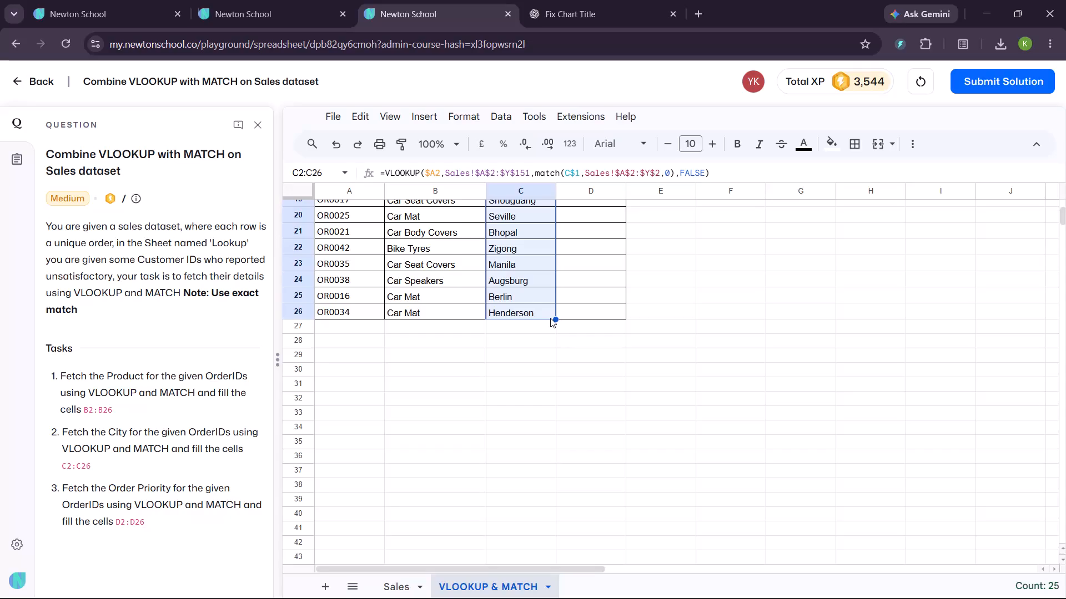
# Copy C2's lookup formula across into D2 for Order Priority.
pyautogui.scroll(11, 576, 295)
pyautogui.click(585, 221)
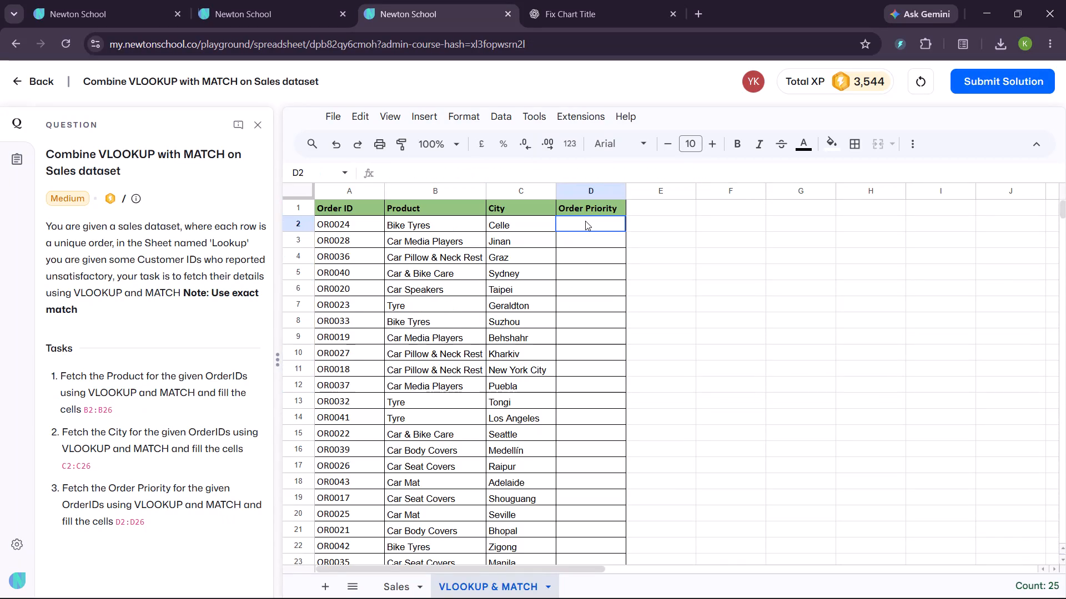
pyautogui.click(526, 221)
pyautogui.moveTo(556, 231); pyautogui.dragTo(601, 233)
pyautogui.click(537, 219)
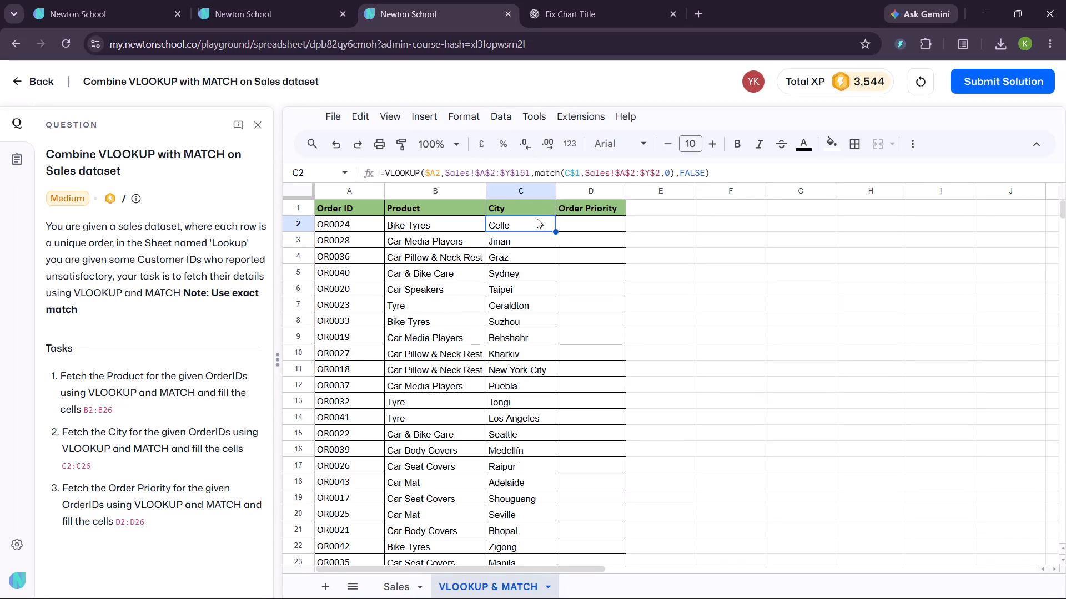
pyautogui.moveTo(555, 232); pyautogui.dragTo(601, 227)
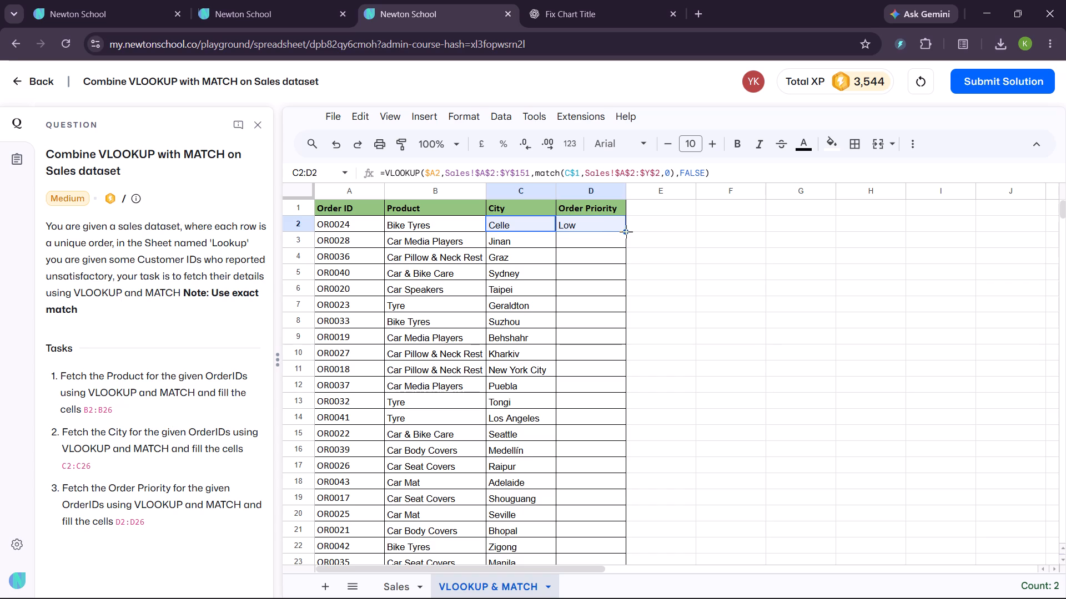
# Fill D2's formula down the Order Priority column for all remaining Order IDs.
pyautogui.doubleClick(626, 232)
pyautogui.doubleClick(626, 232)
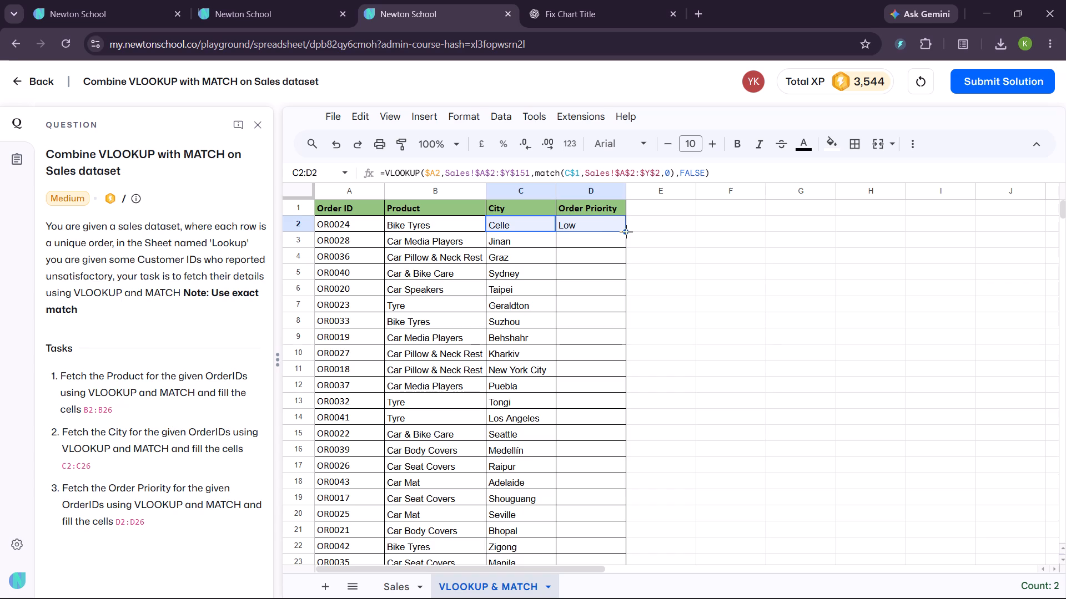
pyautogui.doubleClick(626, 232)
pyautogui.doubleClick(625, 229)
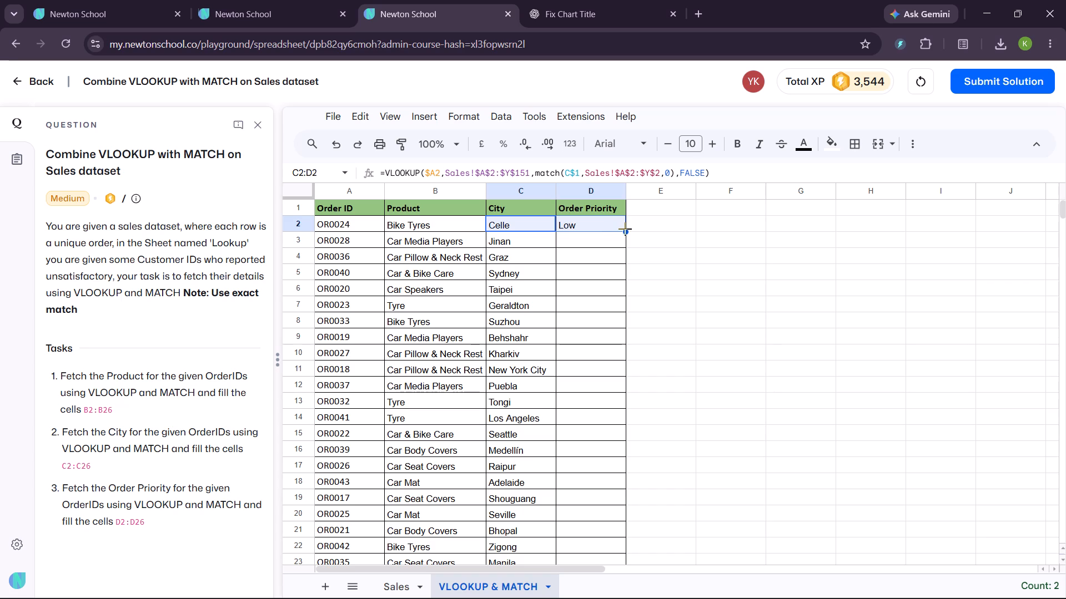
pyautogui.doubleClick(625, 231)
pyautogui.click(592, 222)
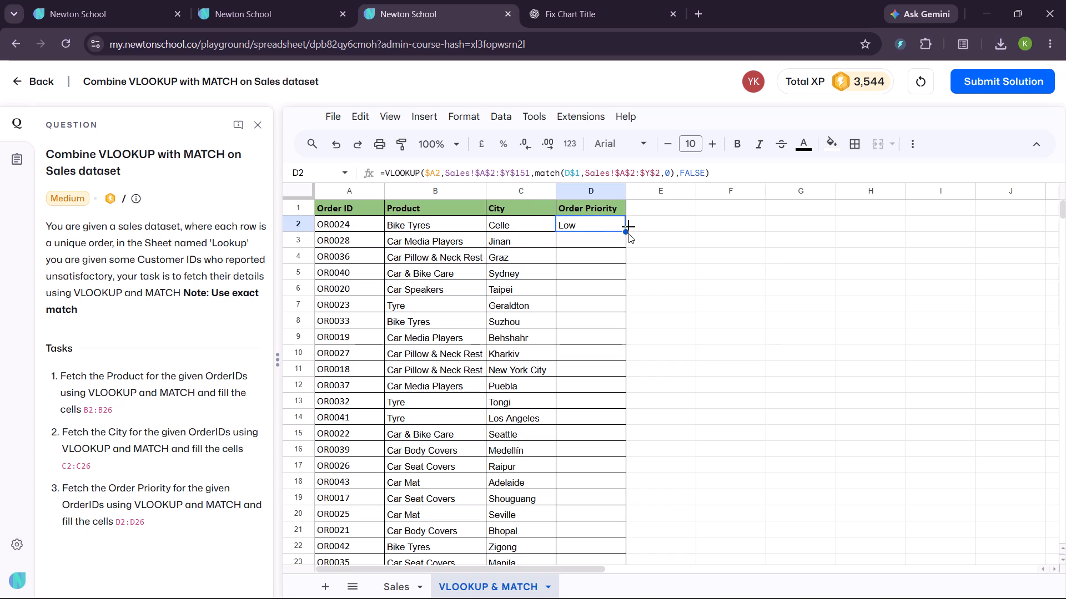
pyautogui.doubleClick(626, 232)
# Submit the VLOOKUP with MATCH solution for checking.
pyautogui.click(984, 70)
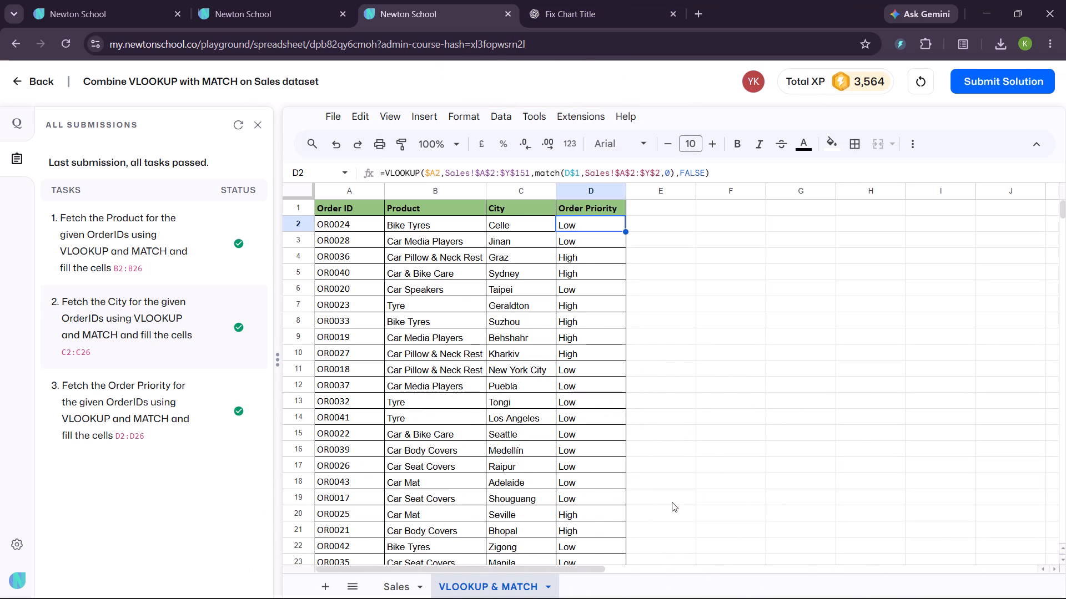
# Leave the VLOOKUP with MATCH exercise, returning to the Arena question list and closing the exercise's browser tab.
pyautogui.hscroll(2, 672, 502)
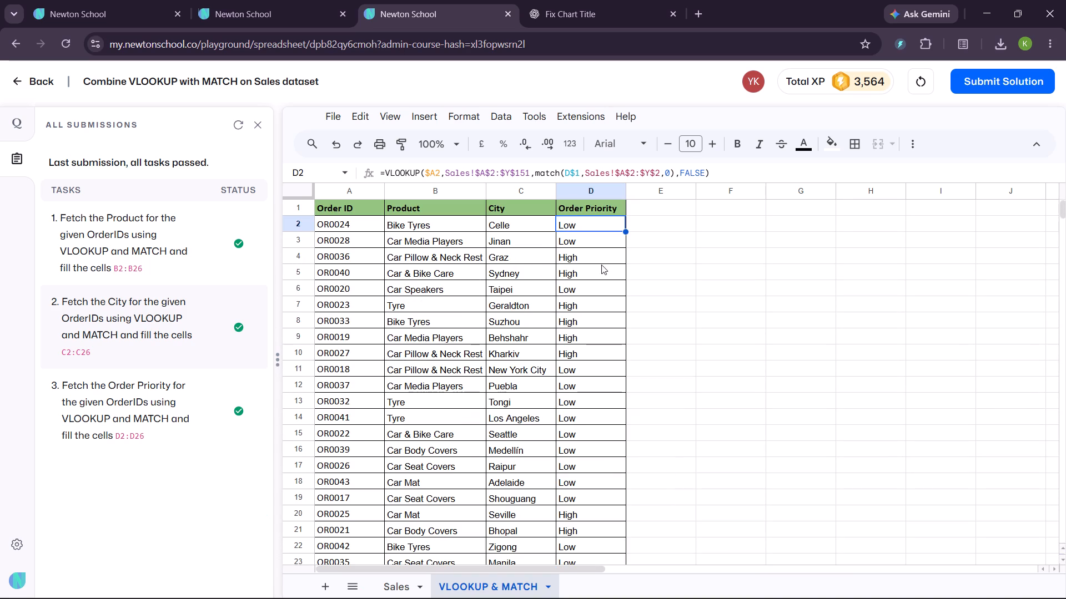
pyautogui.click(41, 75)
pyautogui.tripleClick(41, 75)
pyautogui.tripleClick(41, 75)
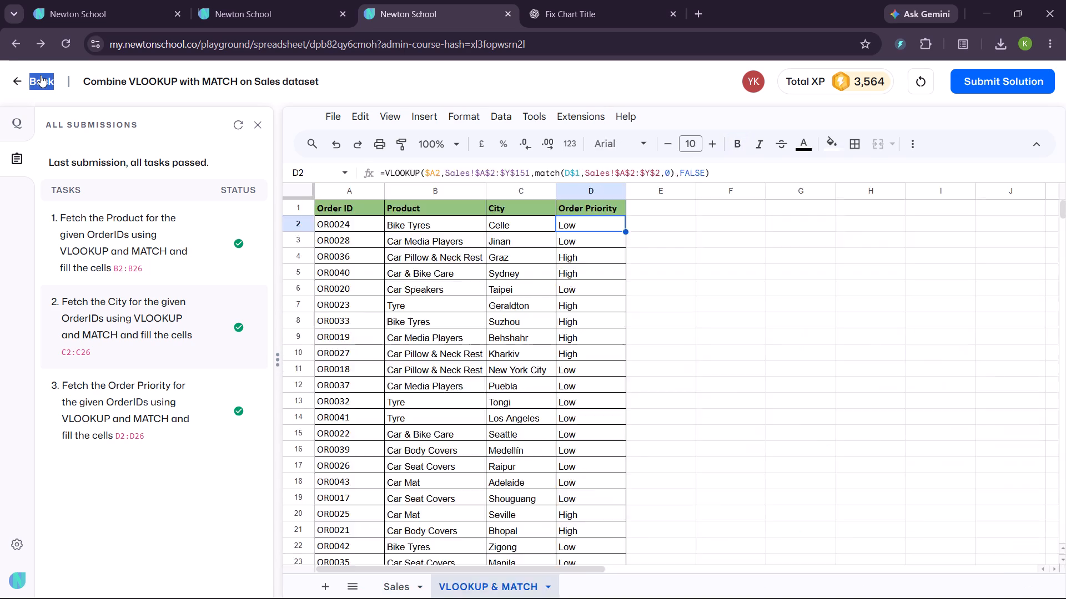
pyautogui.tripleClick(41, 75)
pyautogui.tripleClick(41, 75)
pyautogui.tripleClick(41, 75)
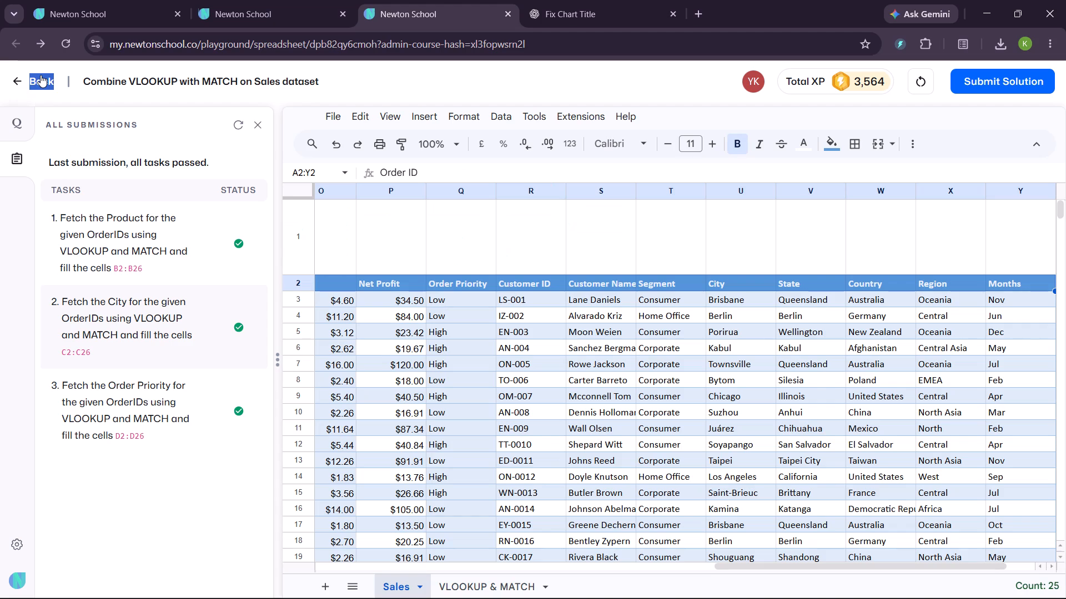
pyautogui.click(41, 75)
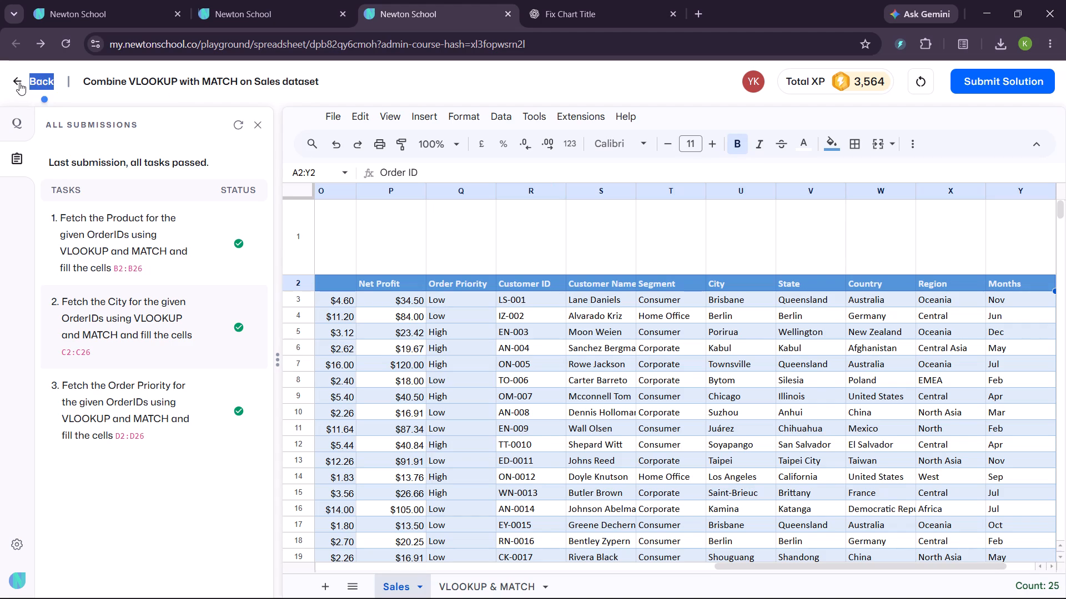
pyautogui.click(19, 83)
pyautogui.click(19, 83)
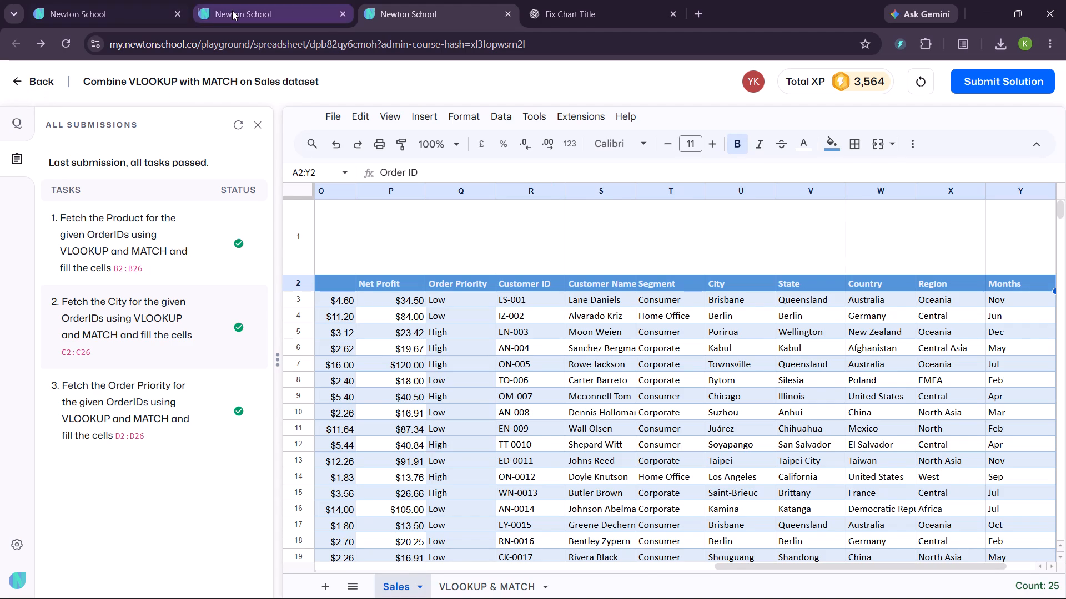
pyautogui.click(232, 11)
pyautogui.click(510, 11)
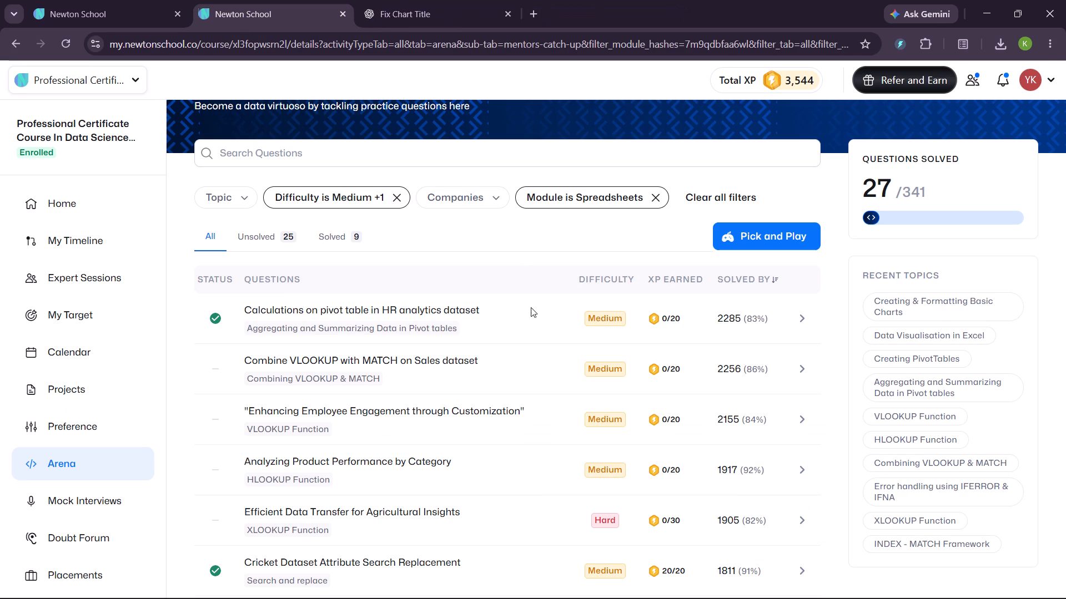
# Open the hard XLOOKUP question "Efficient Data Transfer for Agricultural Insights" from the question list.
pyautogui.scroll(-2, 566, 461)
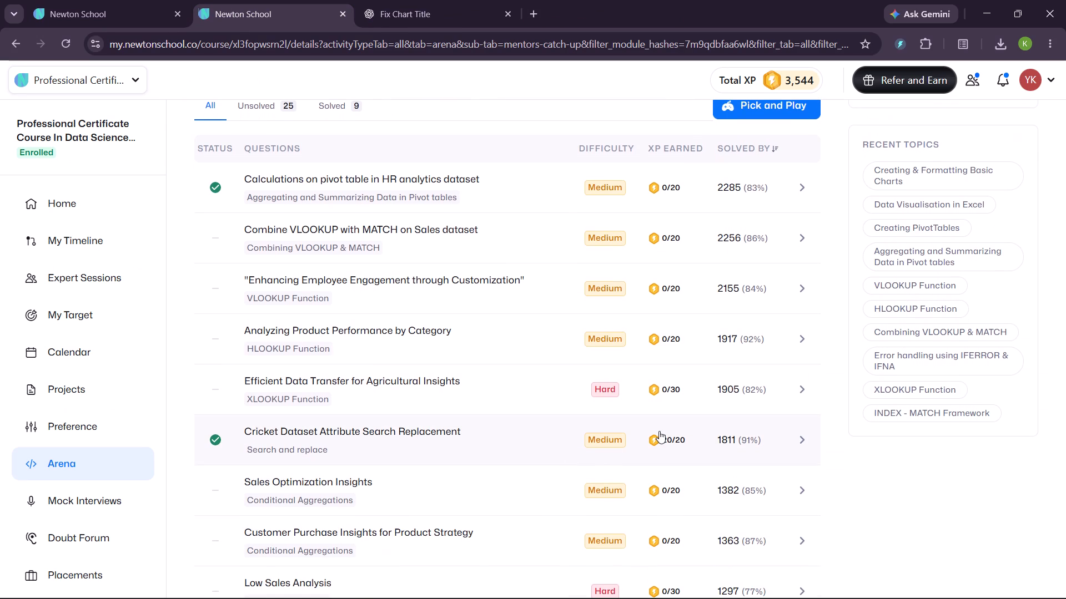
pyautogui.click(775, 74)
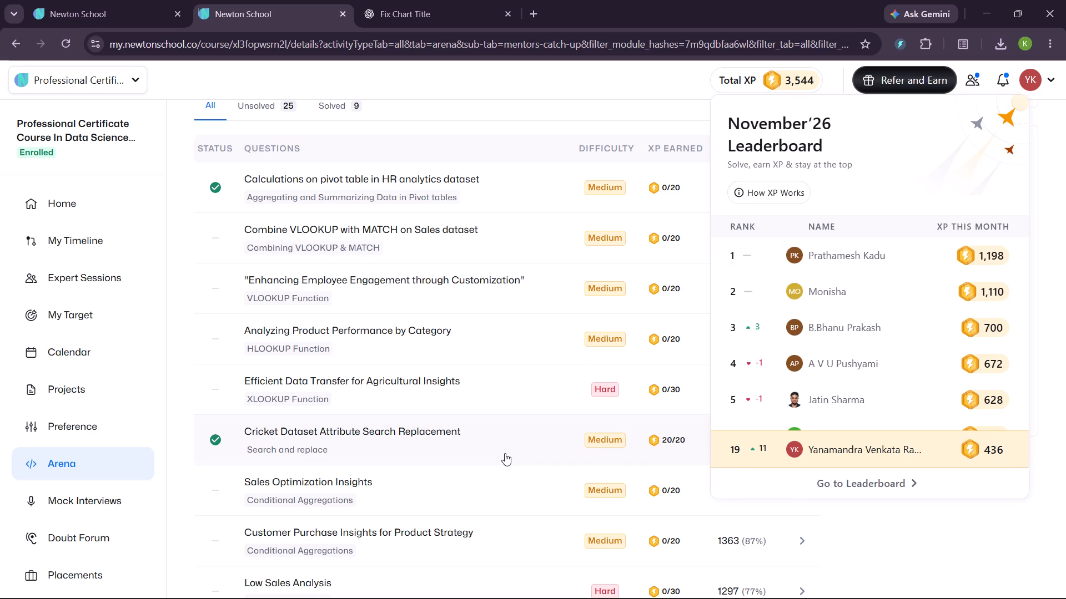
pyautogui.click(479, 388)
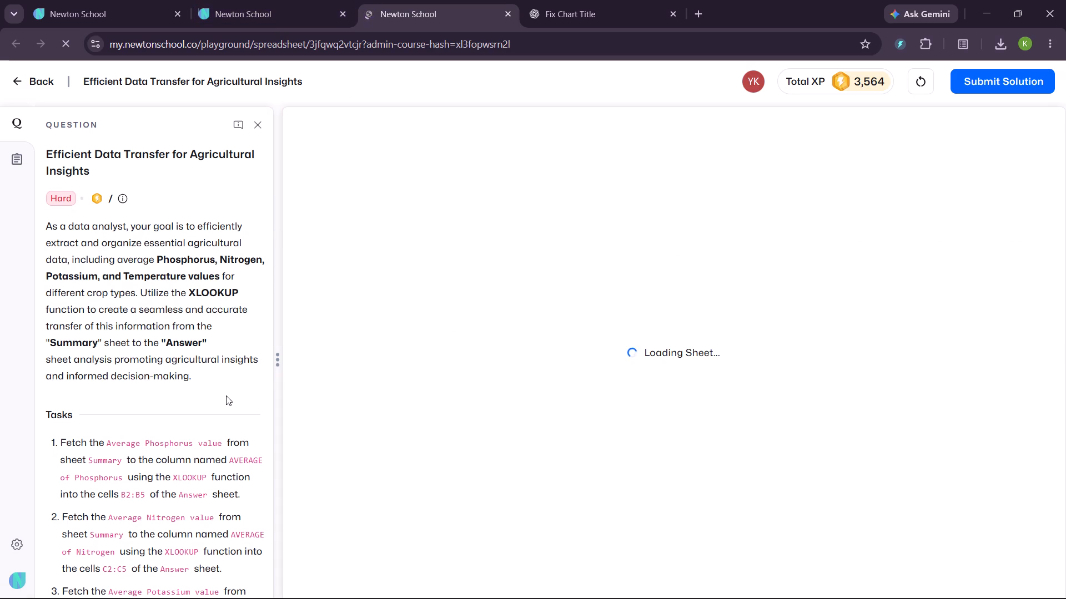
# Read the XLOOKUP task instructions and compare the layouts of the Summary and Answer sheets.
pyautogui.scroll(-5, 226, 395)
pyautogui.scroll(1, 226, 395)
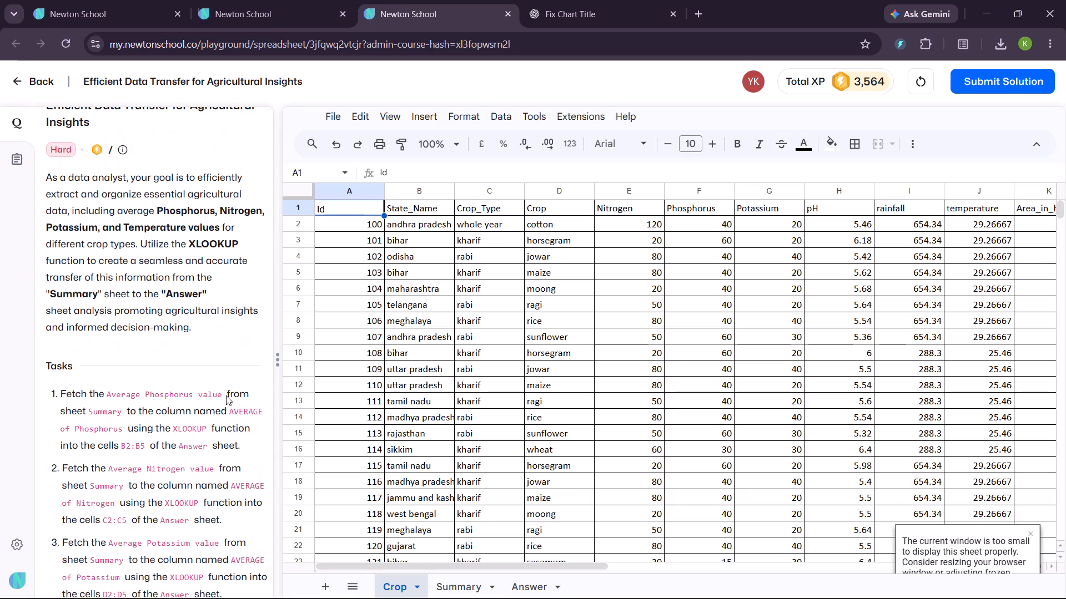
pyautogui.click(450, 587)
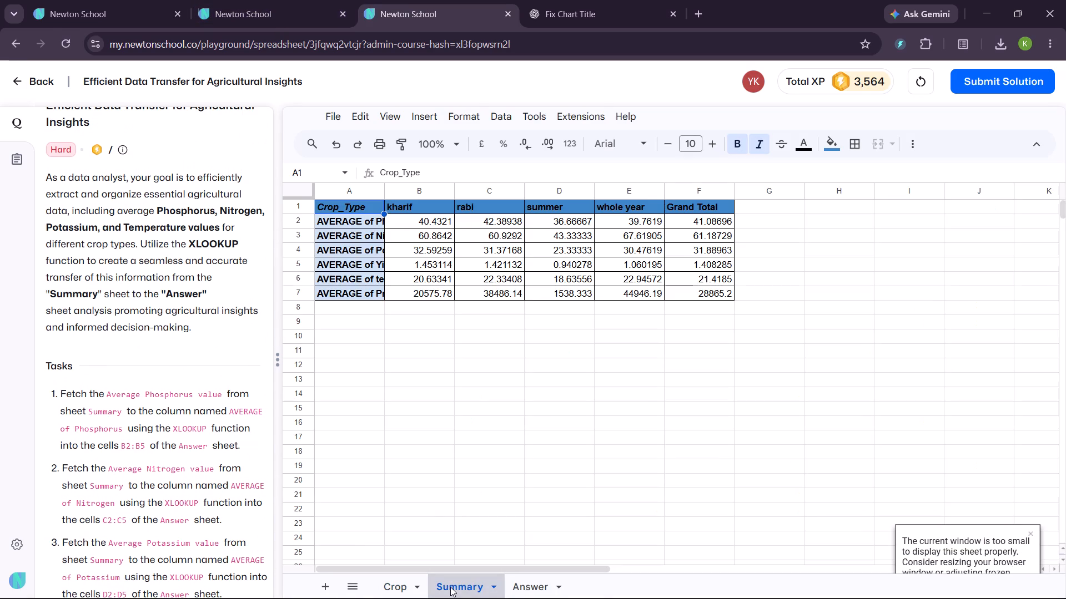
pyautogui.click(532, 595)
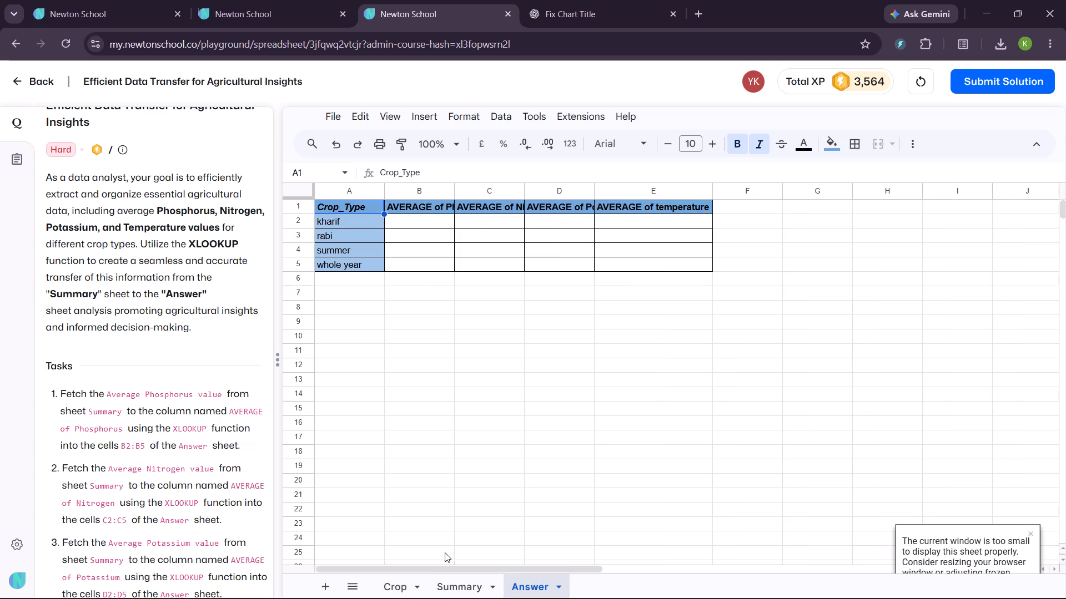
pyautogui.click(445, 588)
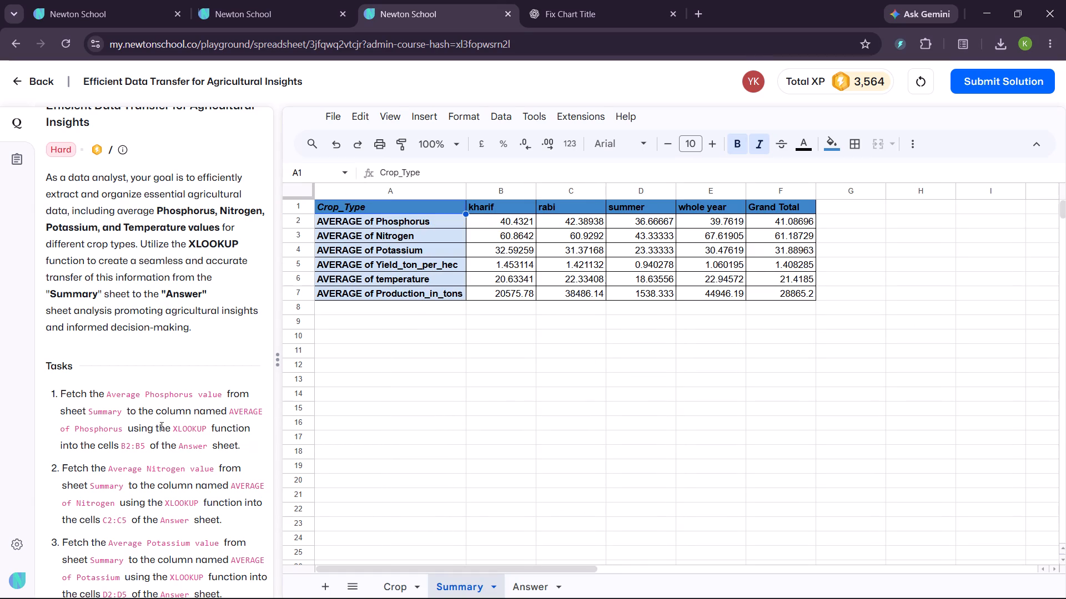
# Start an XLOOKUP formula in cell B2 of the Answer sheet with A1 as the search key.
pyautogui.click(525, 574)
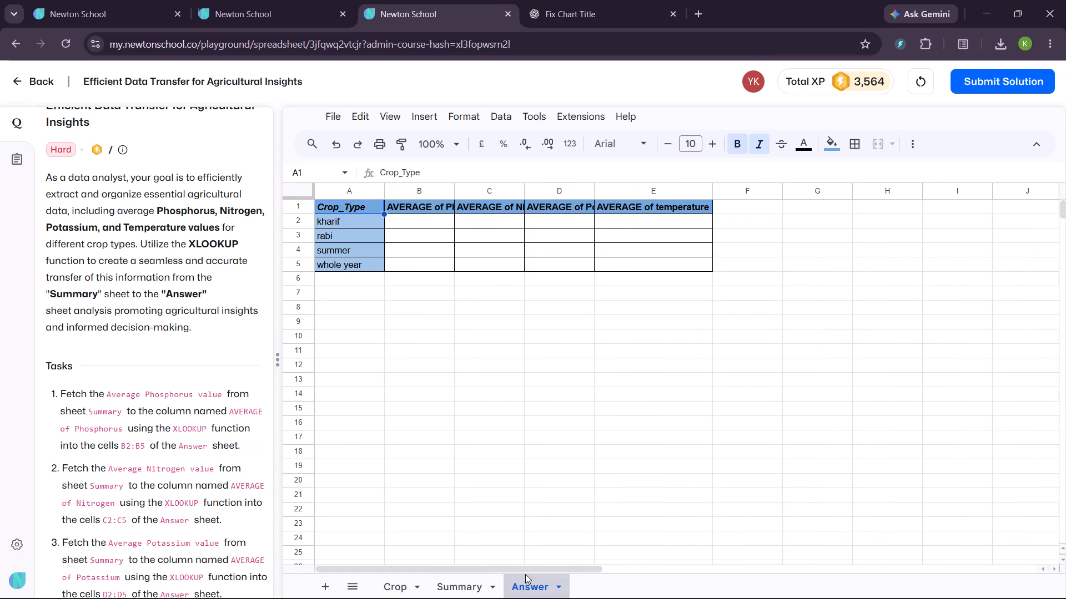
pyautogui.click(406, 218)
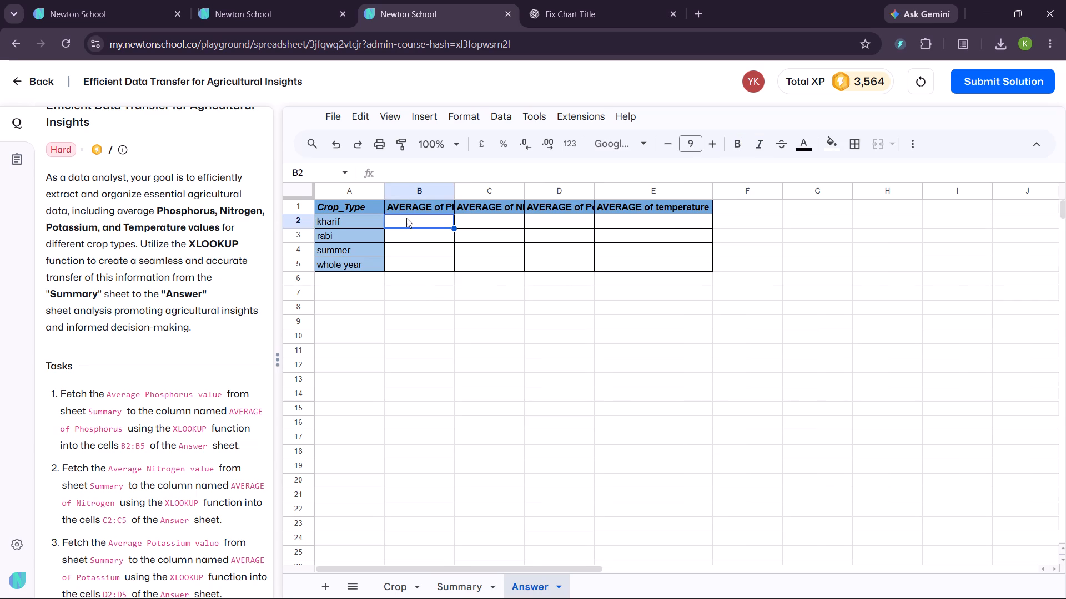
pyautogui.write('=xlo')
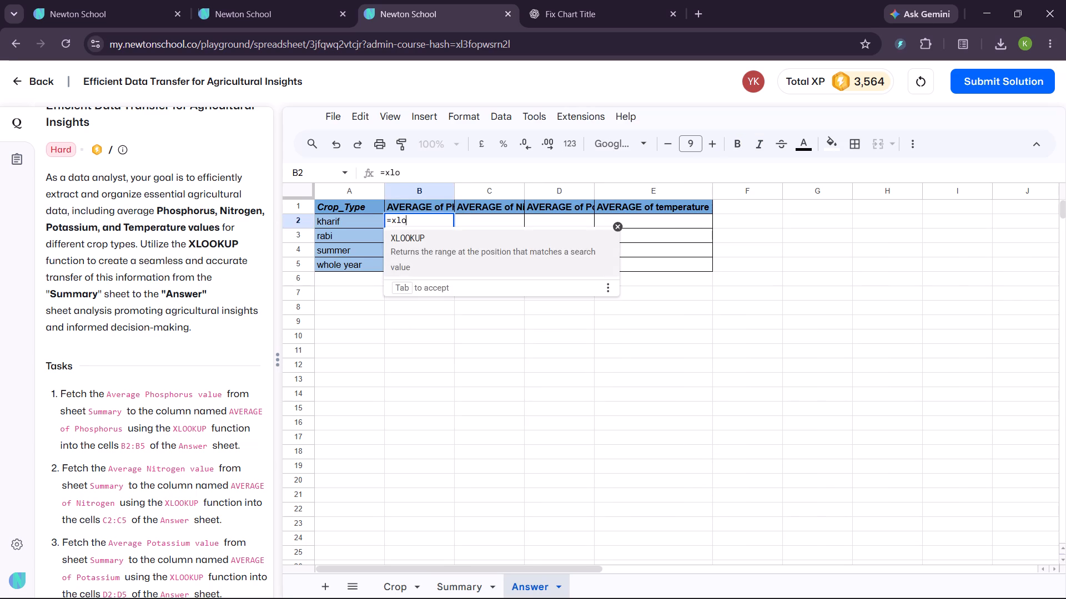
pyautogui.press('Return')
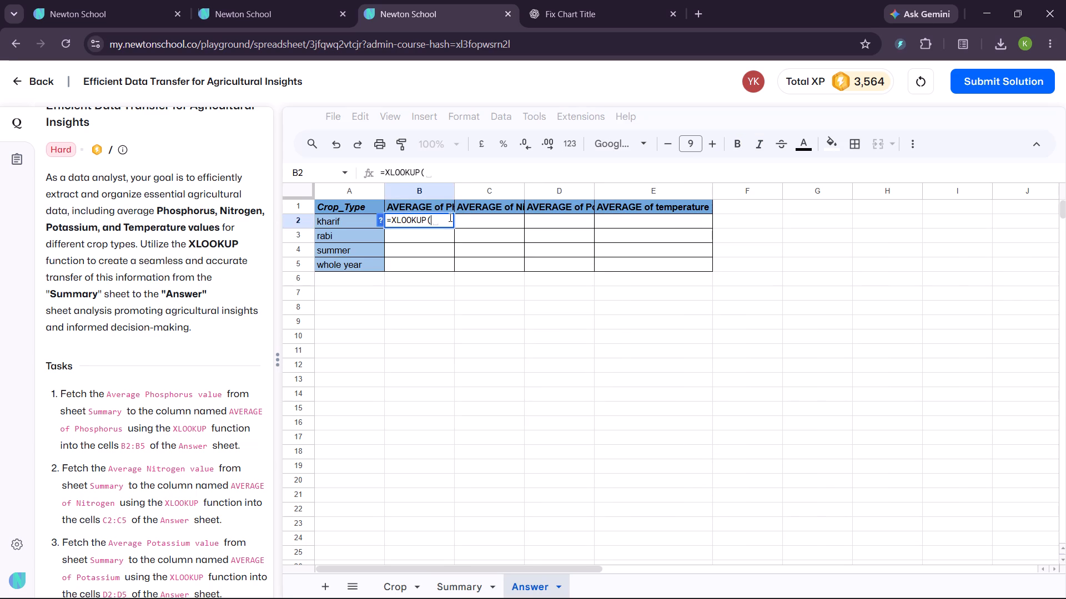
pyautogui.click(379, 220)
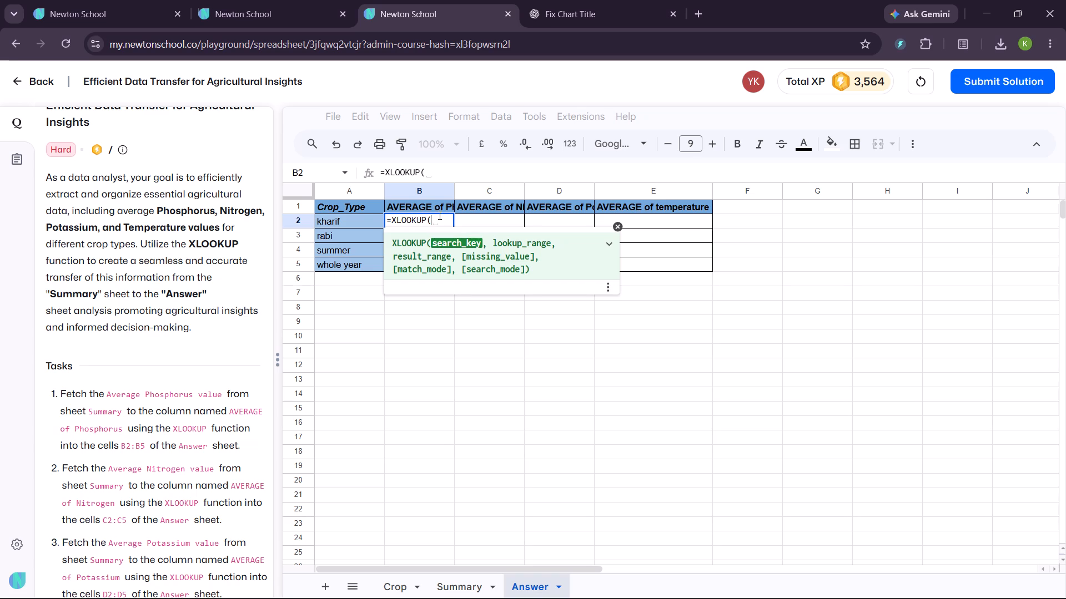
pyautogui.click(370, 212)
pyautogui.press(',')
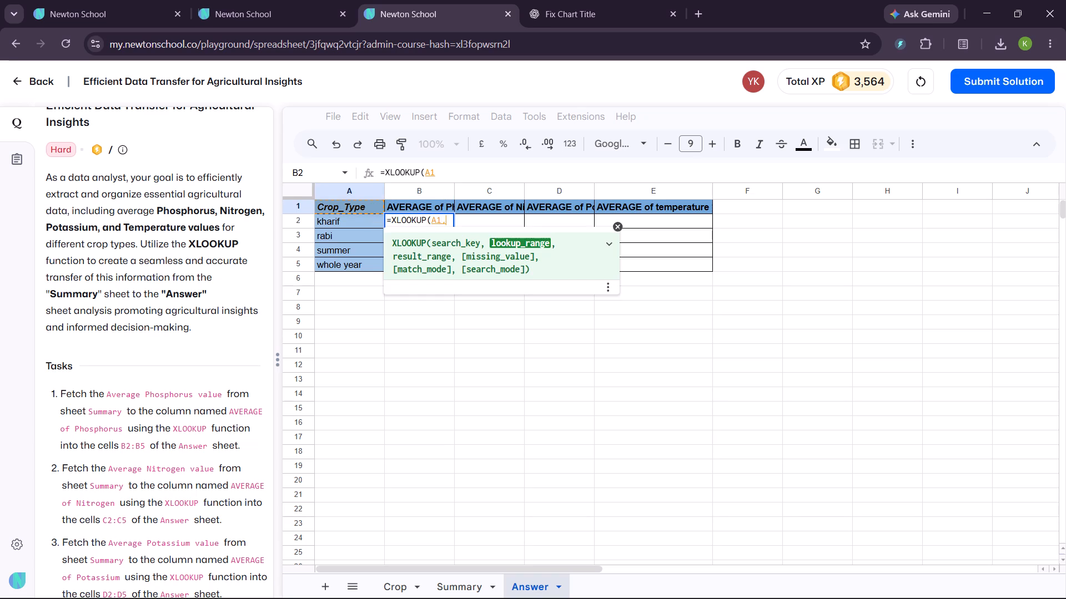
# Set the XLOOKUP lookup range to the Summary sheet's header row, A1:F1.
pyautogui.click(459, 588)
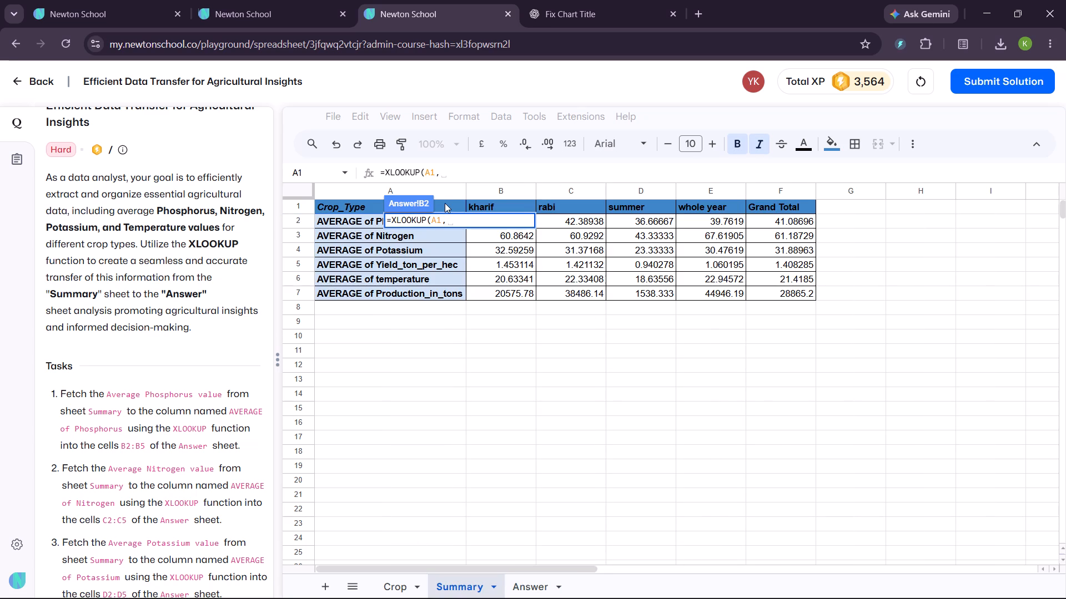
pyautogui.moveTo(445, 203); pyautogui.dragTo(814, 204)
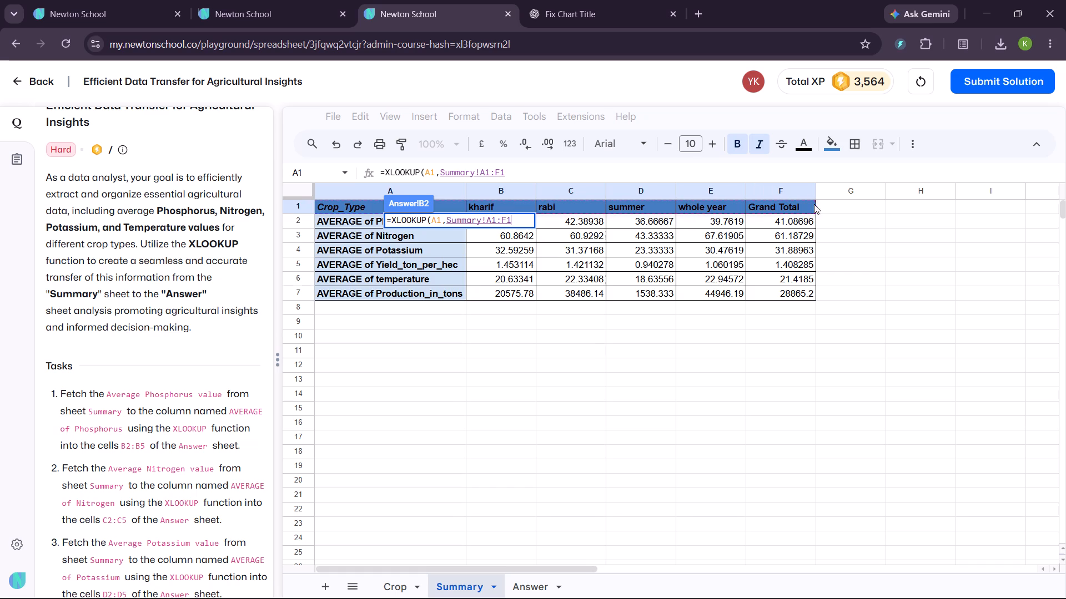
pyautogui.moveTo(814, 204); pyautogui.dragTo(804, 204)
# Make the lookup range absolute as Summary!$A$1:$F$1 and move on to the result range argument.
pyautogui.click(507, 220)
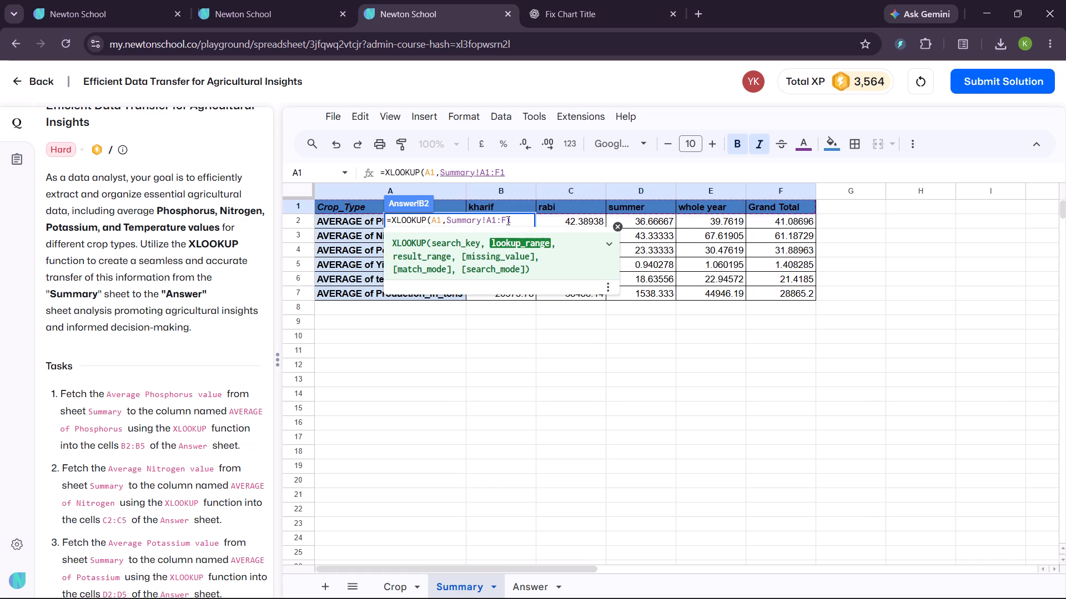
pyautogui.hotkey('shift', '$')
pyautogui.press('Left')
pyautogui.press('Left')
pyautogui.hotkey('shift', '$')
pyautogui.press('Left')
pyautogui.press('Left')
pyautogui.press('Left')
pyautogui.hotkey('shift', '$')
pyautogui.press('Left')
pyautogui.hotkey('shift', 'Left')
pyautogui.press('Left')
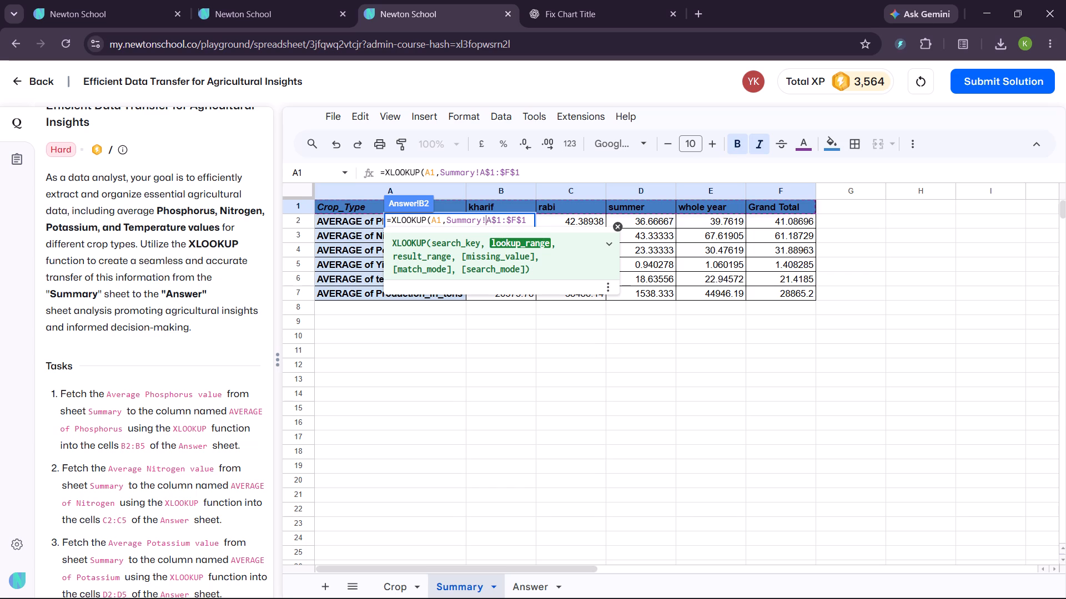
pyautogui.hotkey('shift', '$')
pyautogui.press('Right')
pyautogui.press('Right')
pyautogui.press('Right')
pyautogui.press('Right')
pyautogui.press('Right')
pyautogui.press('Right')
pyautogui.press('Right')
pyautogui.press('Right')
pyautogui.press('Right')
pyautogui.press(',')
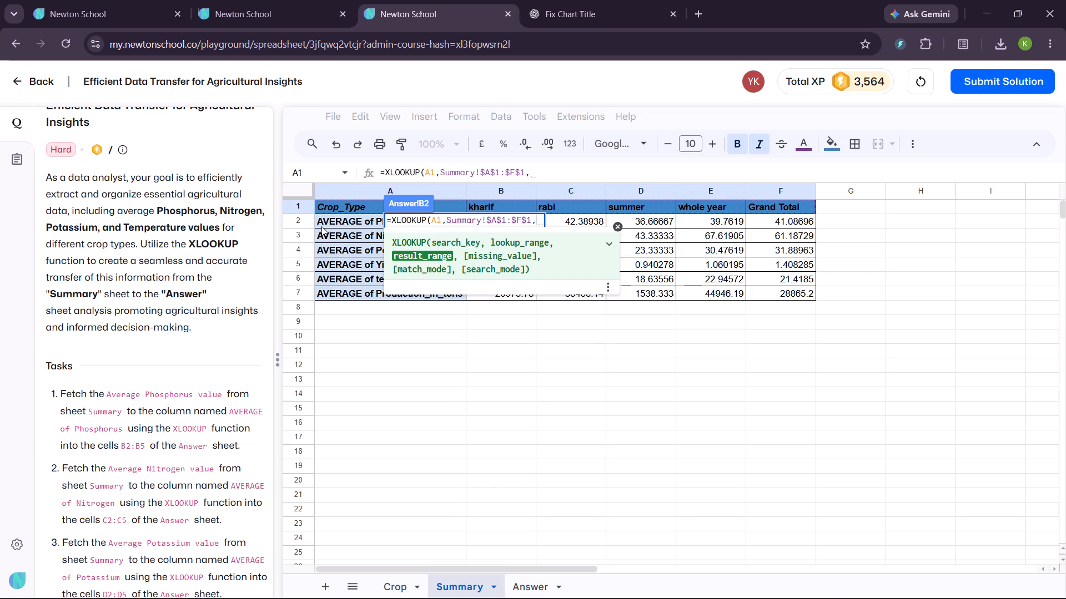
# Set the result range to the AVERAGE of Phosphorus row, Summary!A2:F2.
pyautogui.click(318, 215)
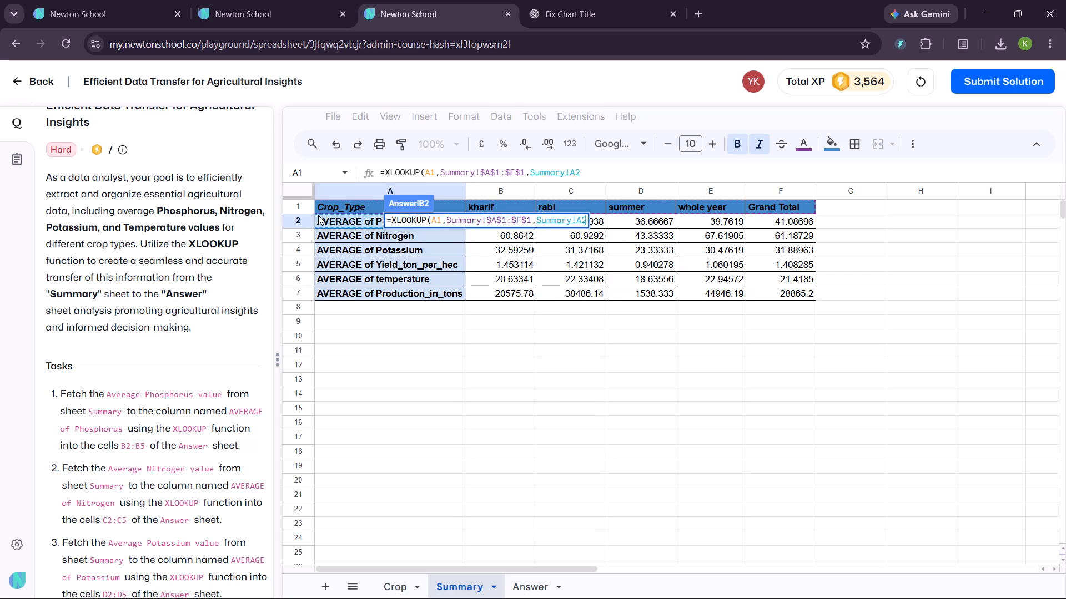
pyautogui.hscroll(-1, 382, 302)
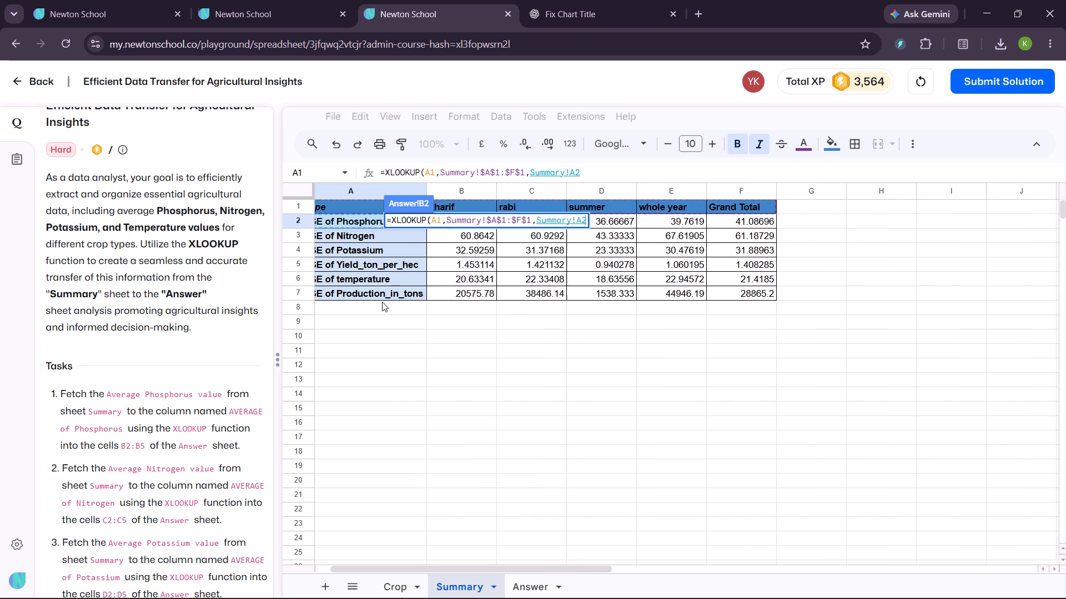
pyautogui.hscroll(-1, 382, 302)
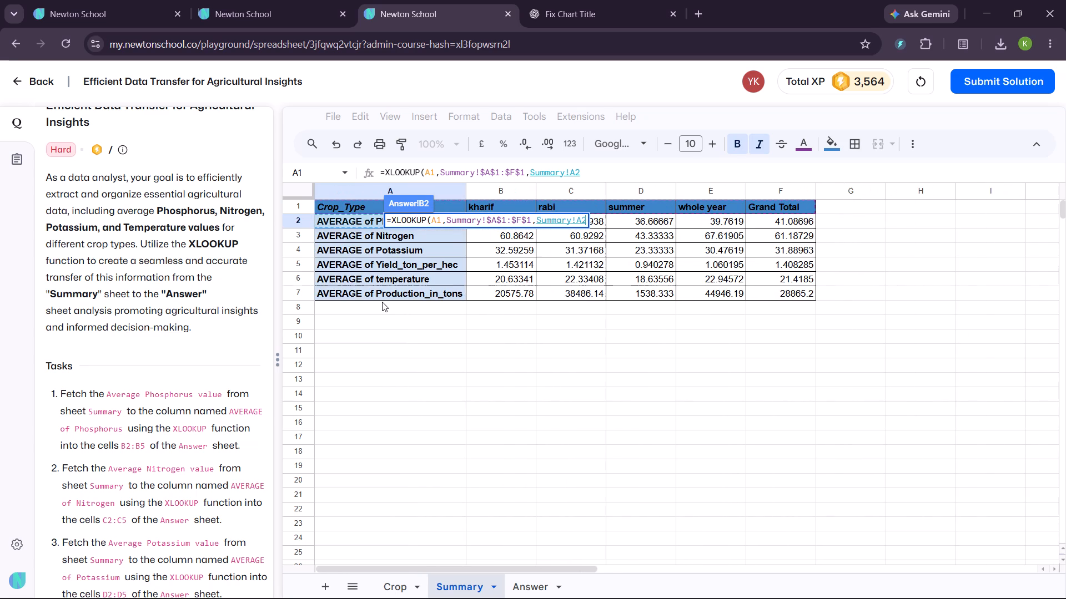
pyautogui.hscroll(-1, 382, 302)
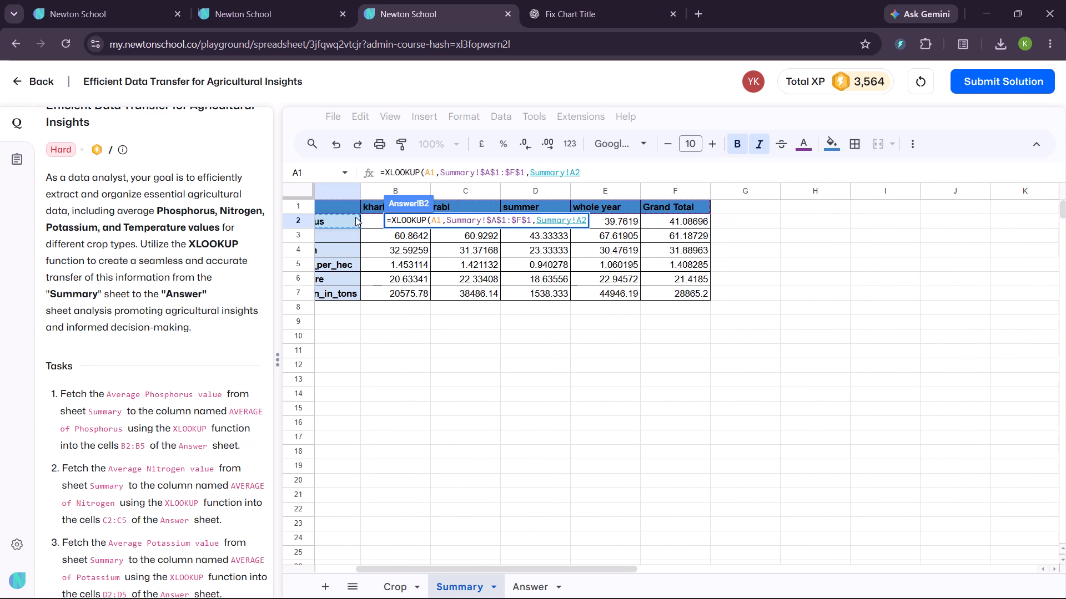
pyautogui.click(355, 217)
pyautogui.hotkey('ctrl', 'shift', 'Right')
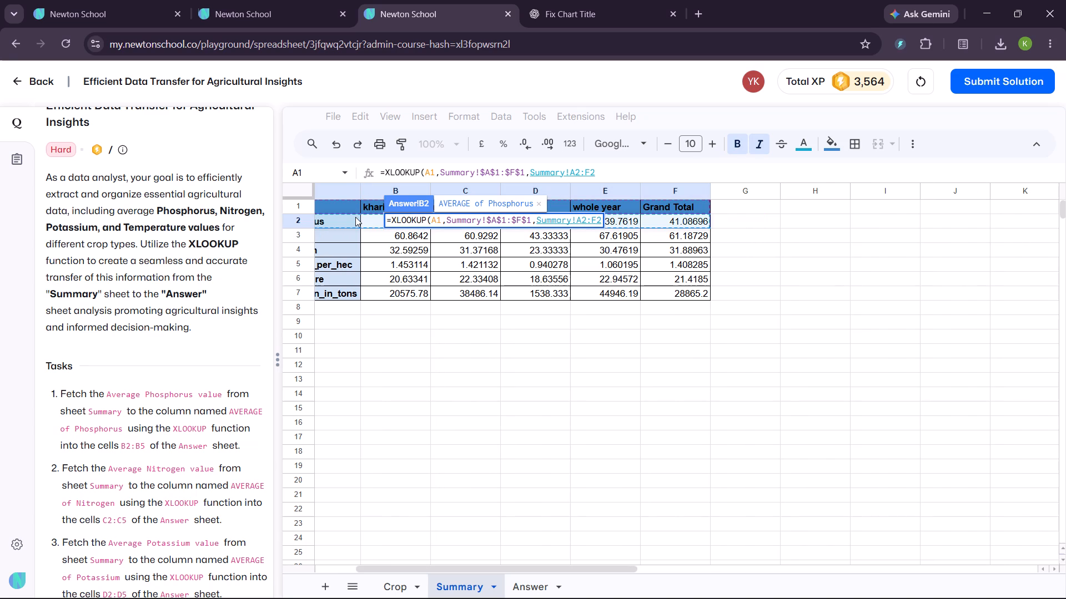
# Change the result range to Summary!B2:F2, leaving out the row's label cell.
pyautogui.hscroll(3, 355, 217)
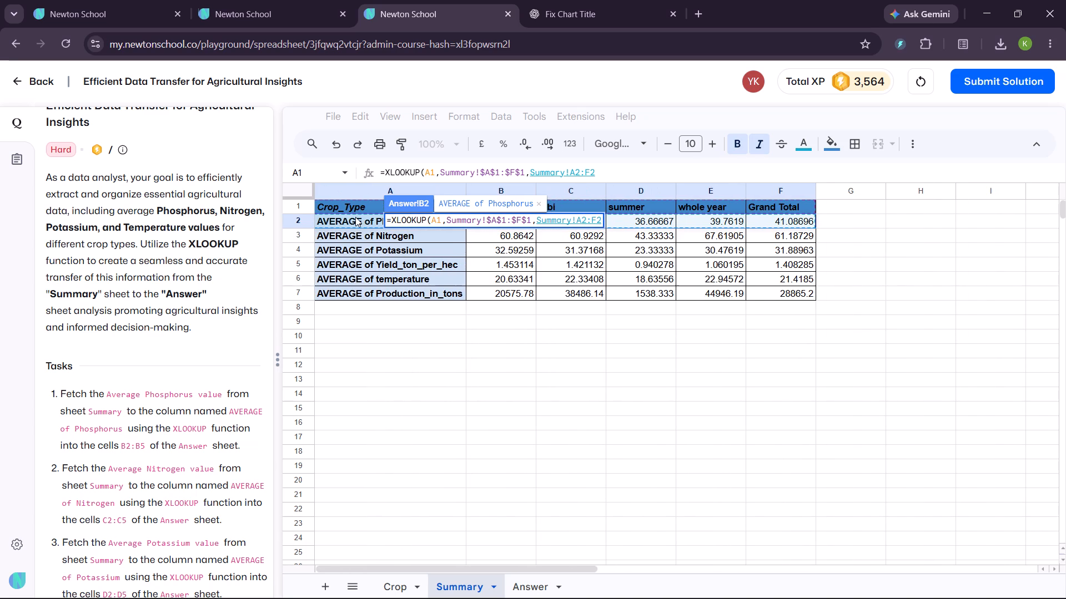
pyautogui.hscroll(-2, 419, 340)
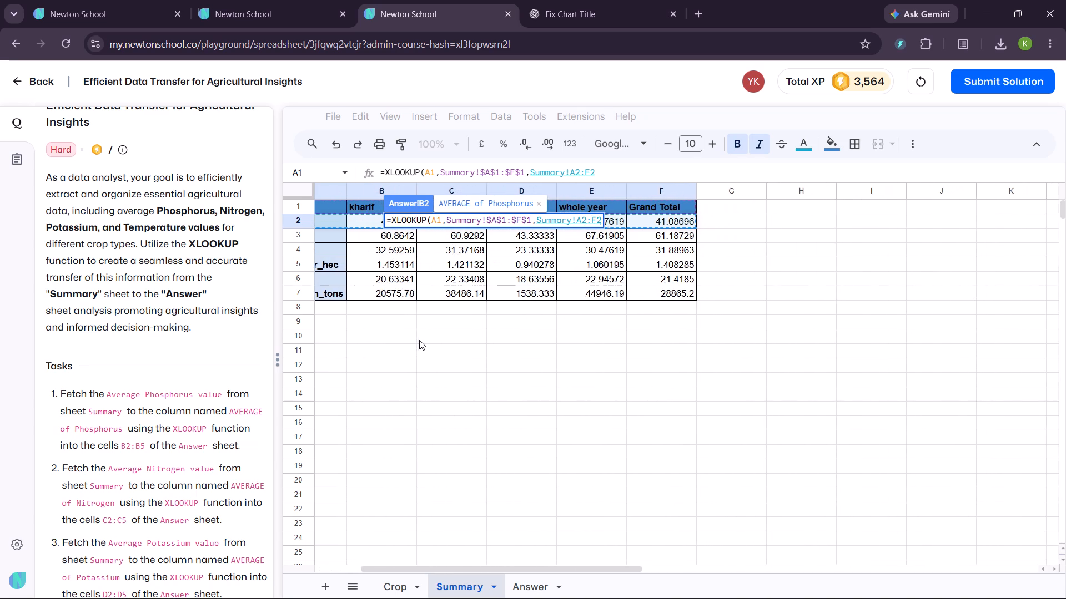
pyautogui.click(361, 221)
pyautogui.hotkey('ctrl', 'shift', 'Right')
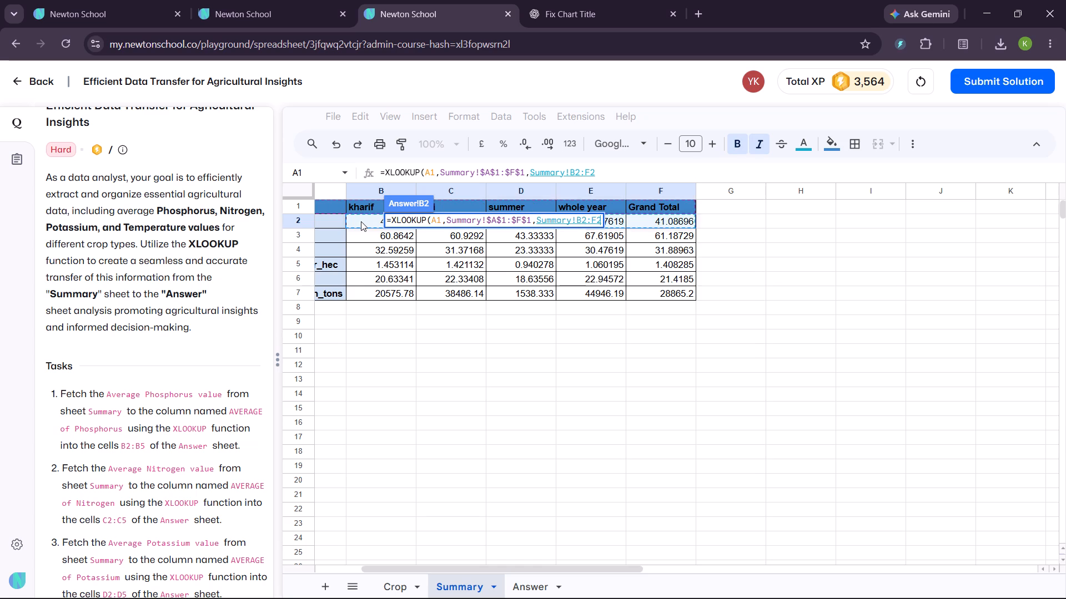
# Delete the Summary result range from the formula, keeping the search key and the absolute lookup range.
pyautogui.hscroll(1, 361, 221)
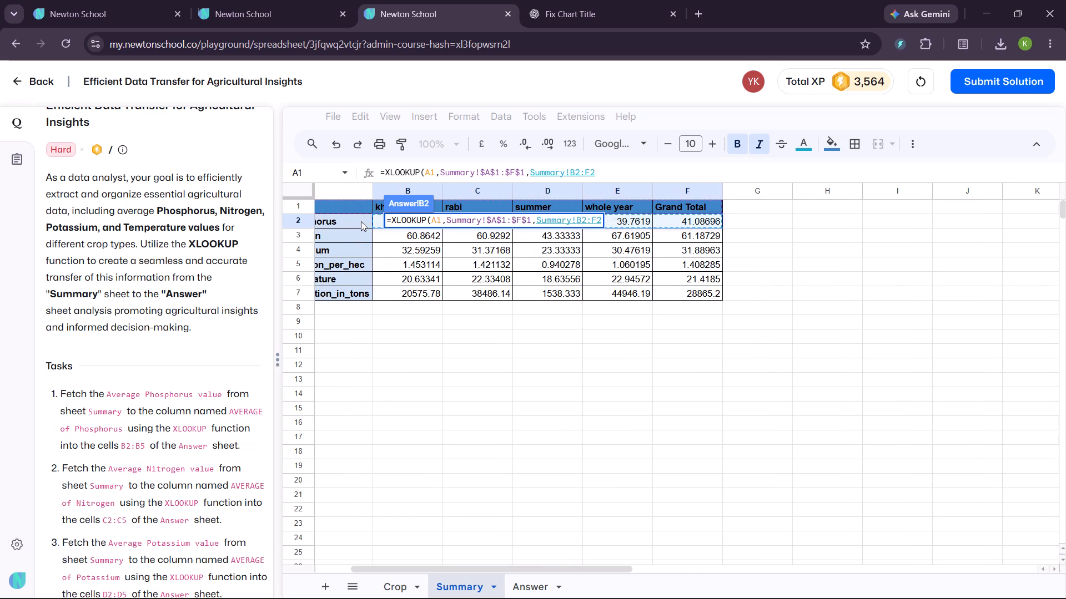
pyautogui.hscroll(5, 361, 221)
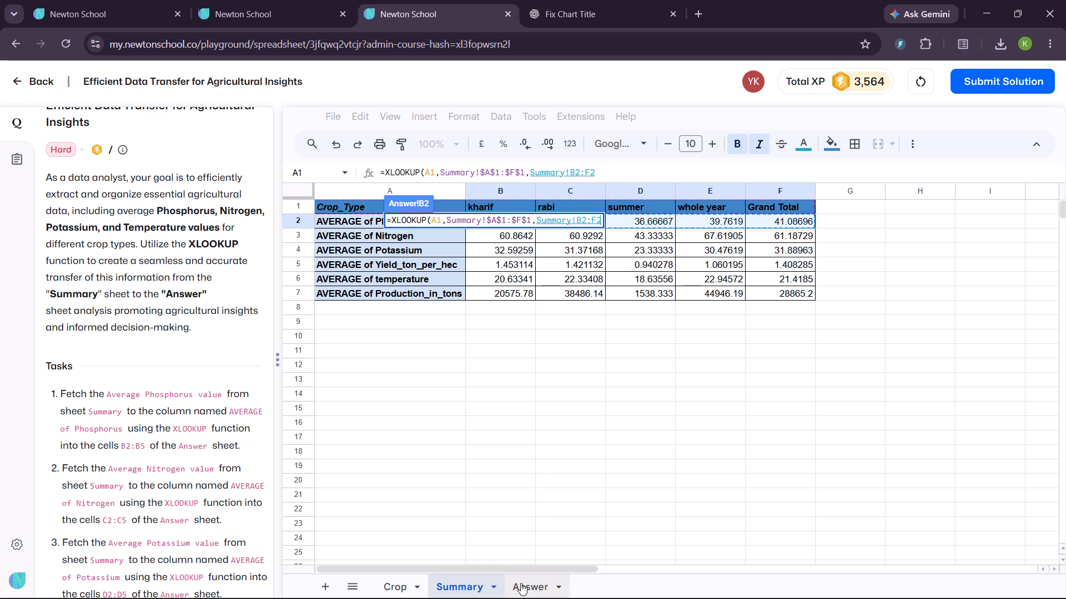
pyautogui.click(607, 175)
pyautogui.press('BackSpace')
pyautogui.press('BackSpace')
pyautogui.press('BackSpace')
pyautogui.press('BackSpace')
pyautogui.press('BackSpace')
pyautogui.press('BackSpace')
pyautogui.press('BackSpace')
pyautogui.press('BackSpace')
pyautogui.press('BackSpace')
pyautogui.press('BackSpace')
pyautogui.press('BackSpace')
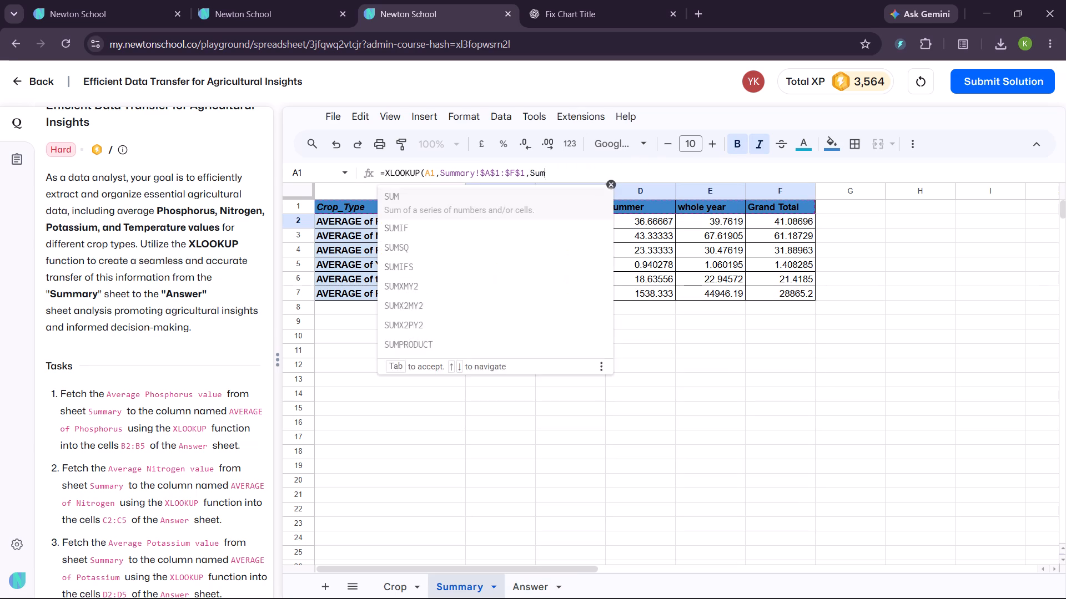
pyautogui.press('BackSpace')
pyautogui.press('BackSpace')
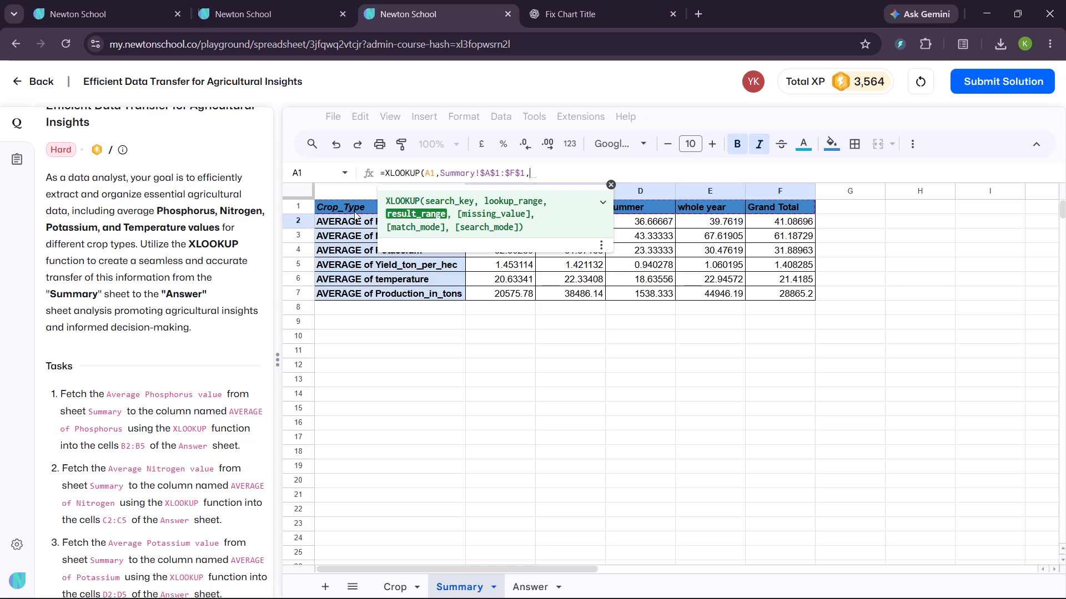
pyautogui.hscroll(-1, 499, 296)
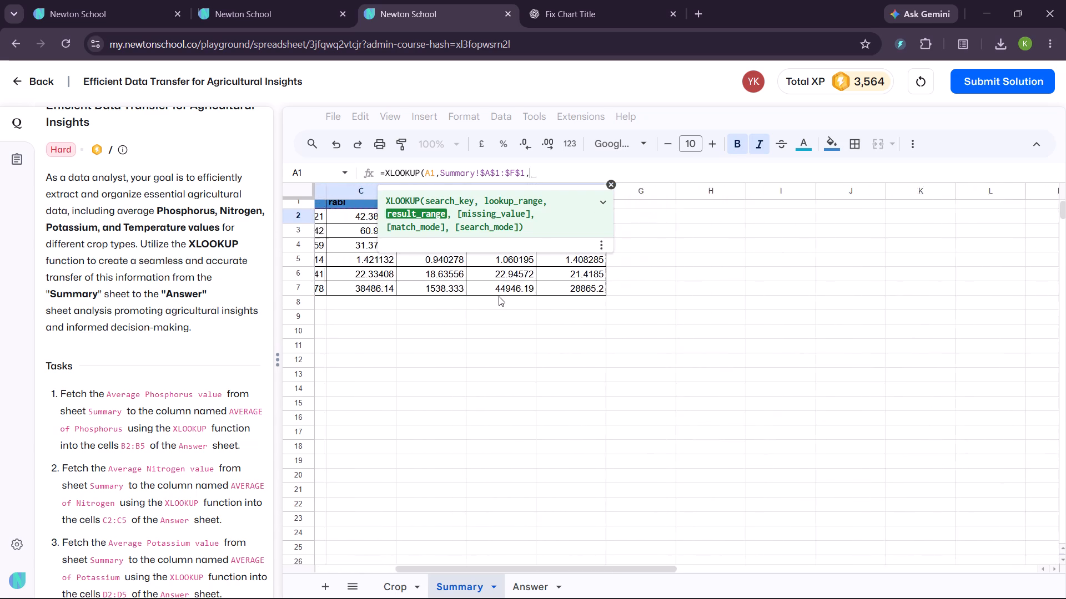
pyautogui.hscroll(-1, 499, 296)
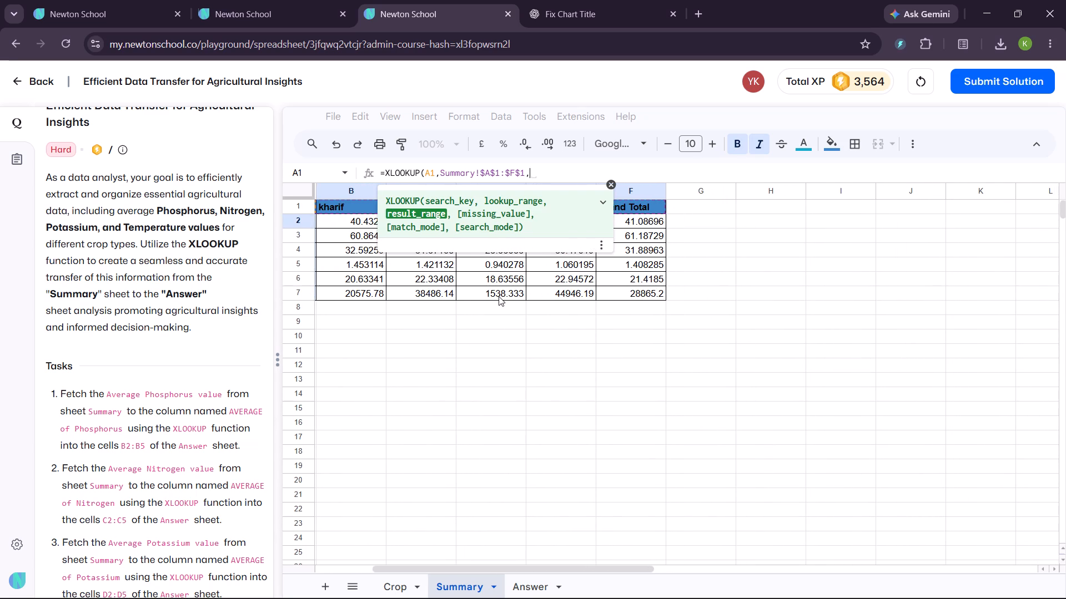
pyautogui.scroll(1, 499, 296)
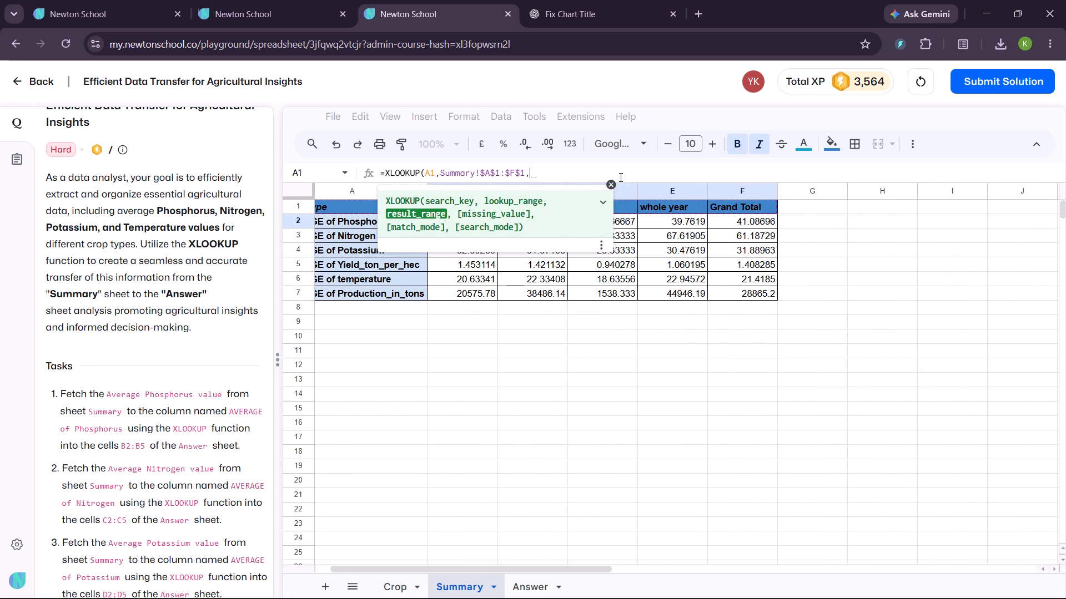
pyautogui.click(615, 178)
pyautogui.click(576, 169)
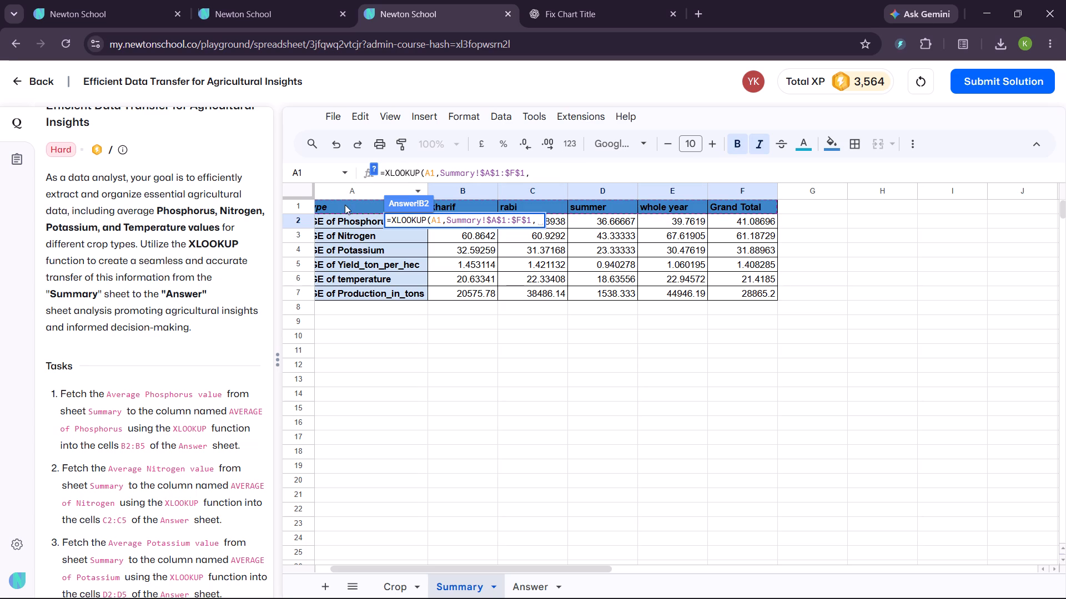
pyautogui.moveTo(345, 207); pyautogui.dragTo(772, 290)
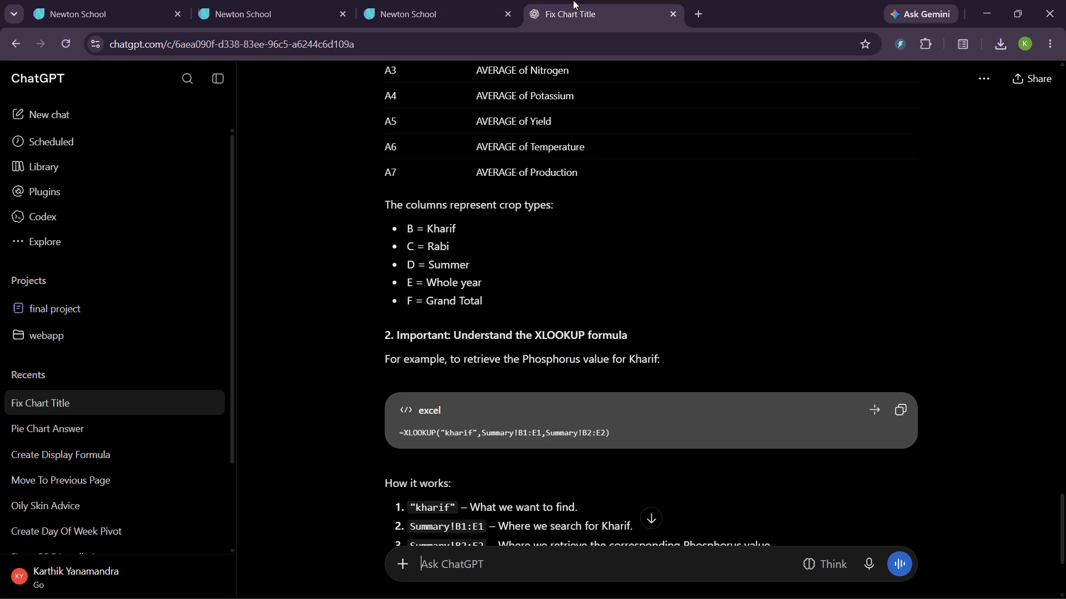
pyautogui.click(452, 0)
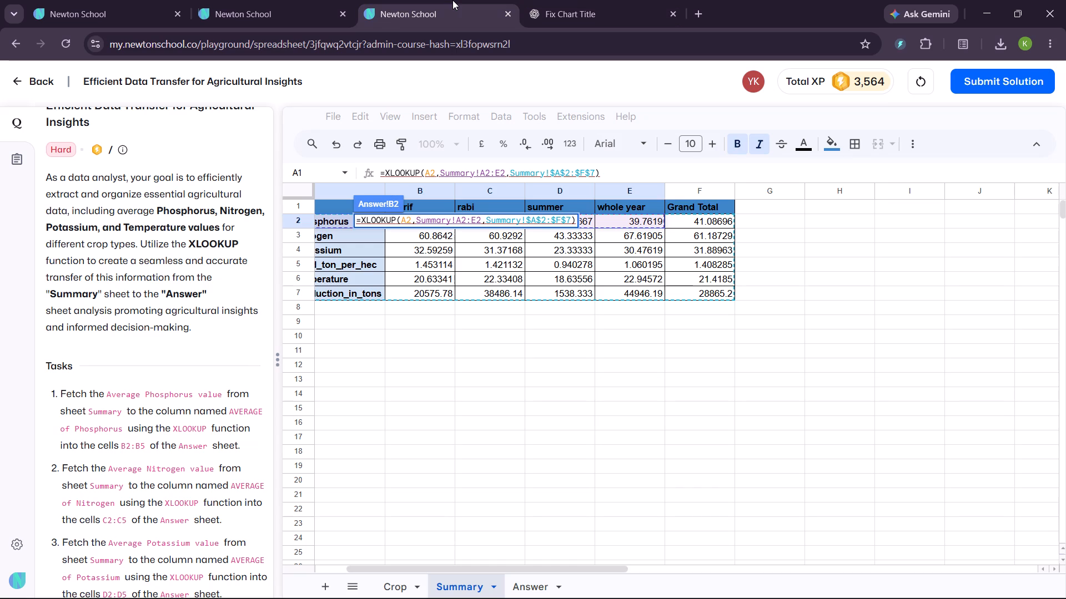
pyautogui.click(418, 203)
pyautogui.moveTo(418, 203); pyautogui.dragTo(633, 197)
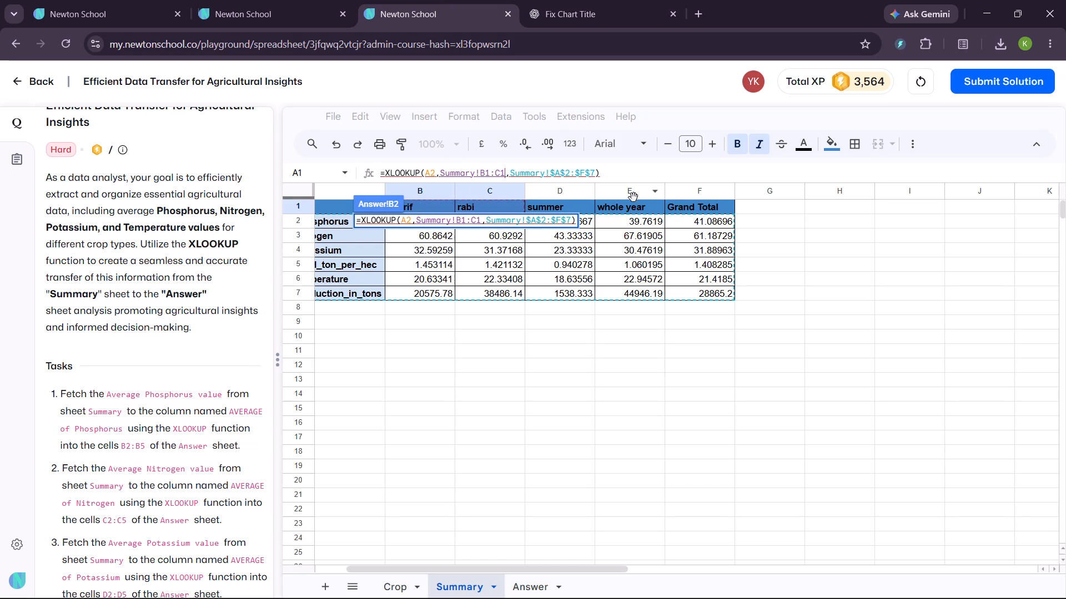
pyautogui.moveTo(633, 197); pyautogui.dragTo(648, 202)
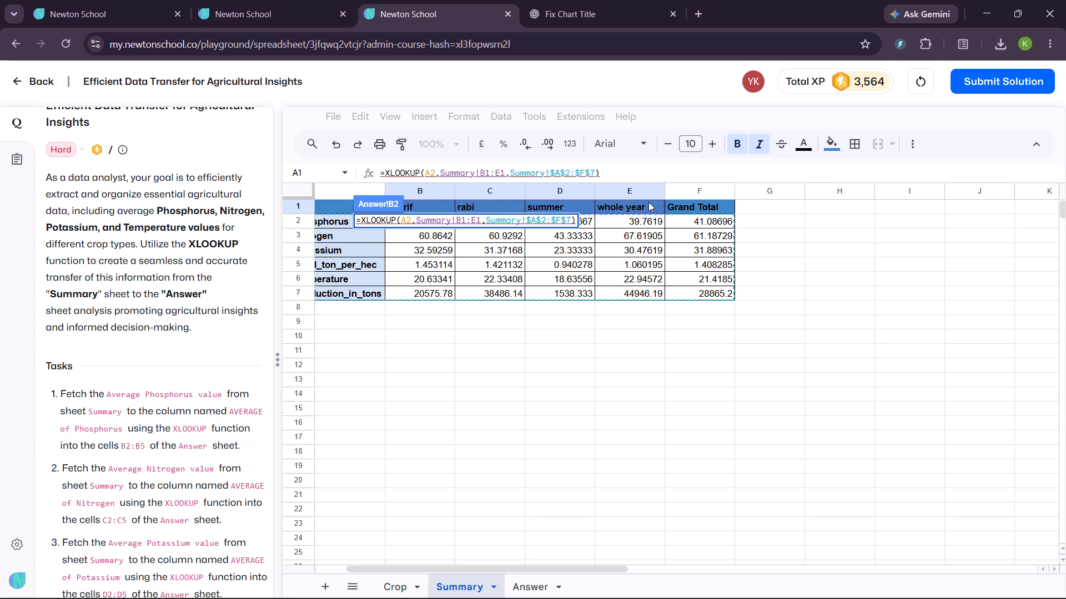
# Make the lookup range in the B2 formula absolute as Summary!$B$1:$E$1.
pyautogui.click(500, 172)
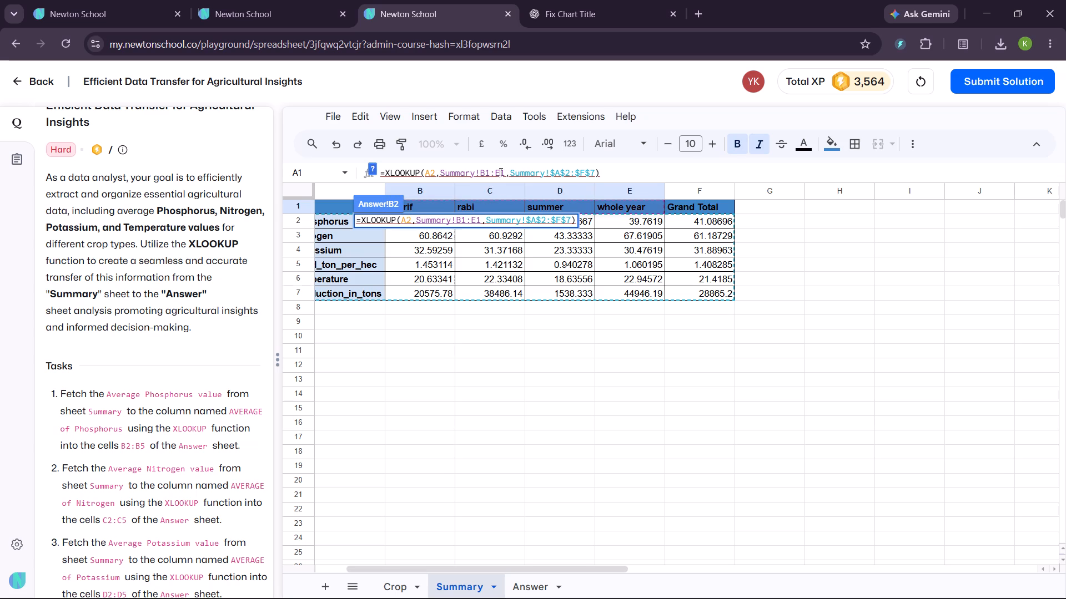
pyautogui.hotkey('shift', '$')
pyautogui.press('Left')
pyautogui.press('Left')
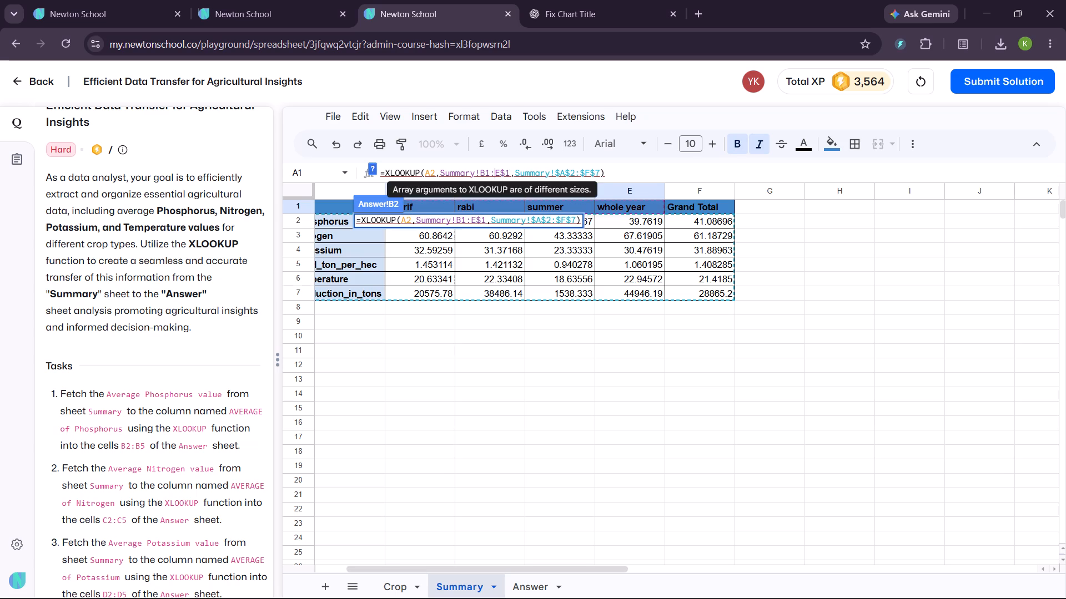
pyautogui.hotkey('shift', '$')
pyautogui.press('Left')
pyautogui.press('Left')
pyautogui.press('Left')
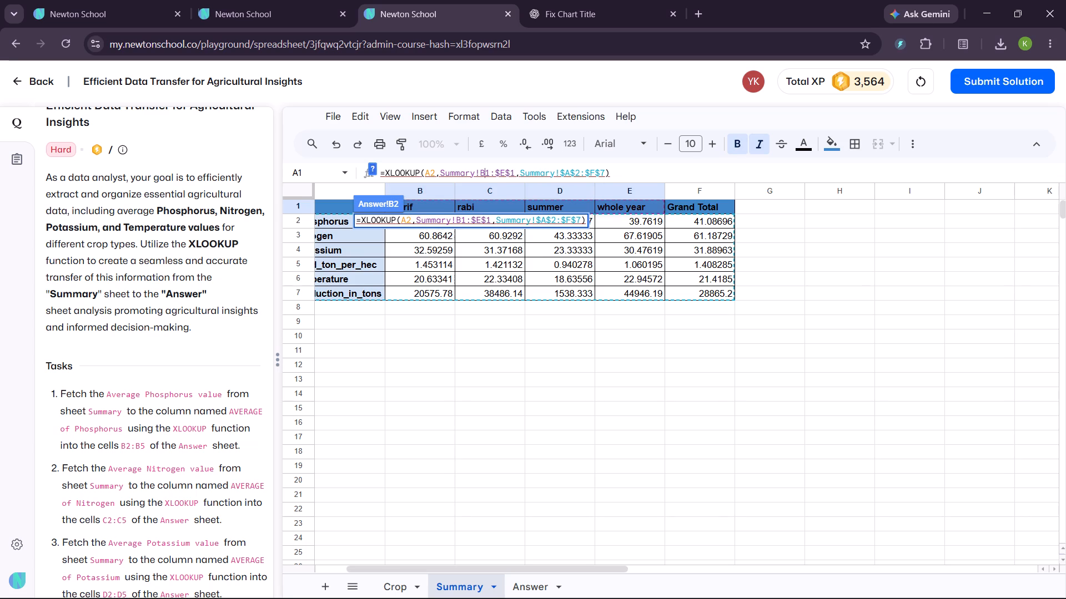
pyautogui.hotkey('shift', '$')
pyautogui.hotkey('shift', 'Left')
pyautogui.hotkey('shift', 'Left')
pyautogui.press('Left')
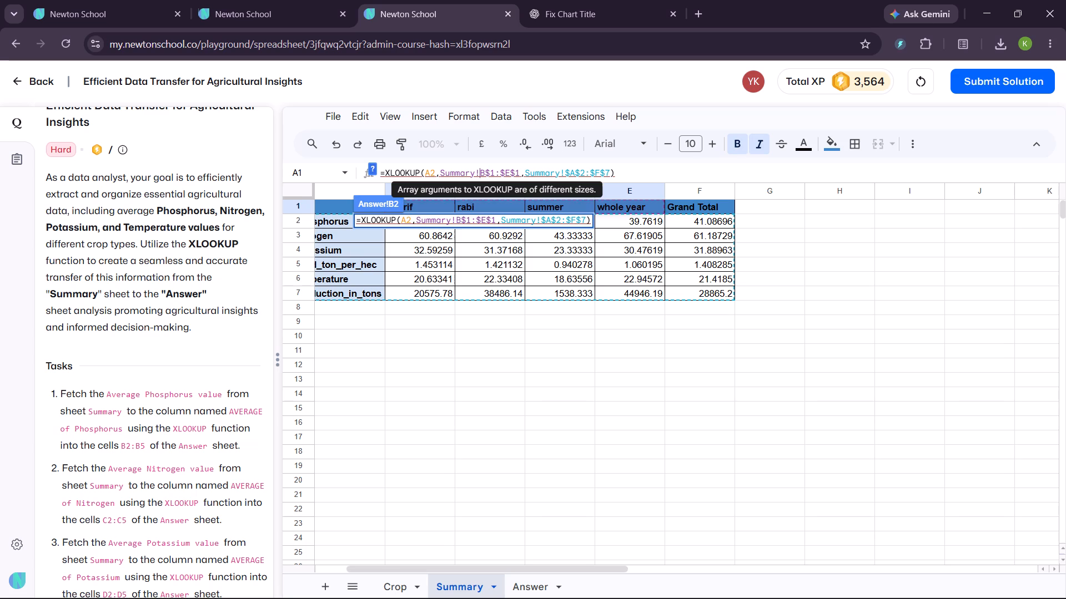
pyautogui.hotkey('shift', '$')
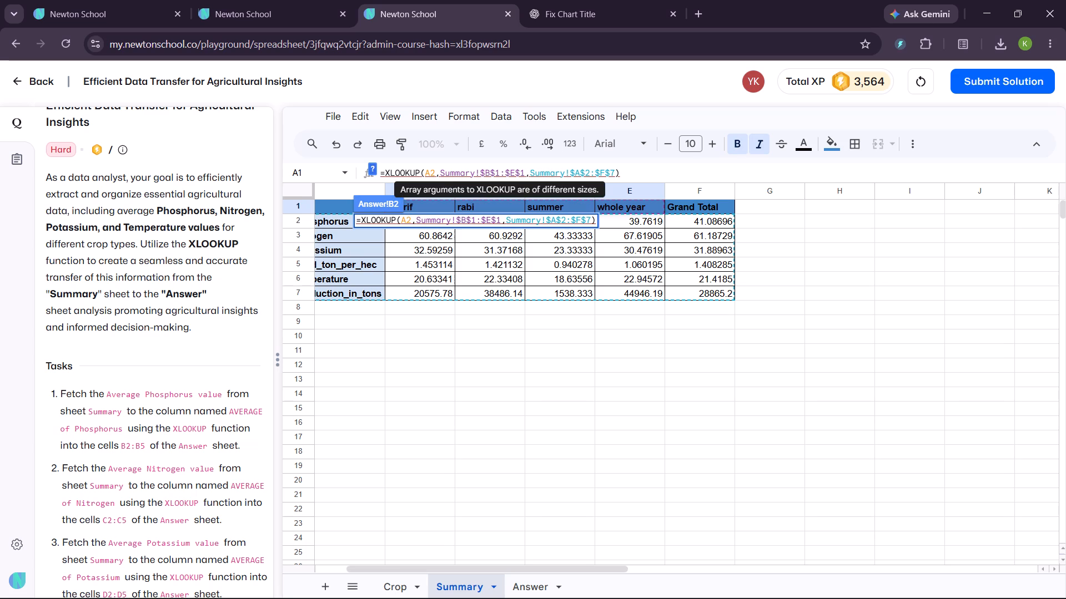
# Compare the B2 formula's return range with ChatGPT's example XLOOKUP for the Phosphorus value.
pyautogui.press('Right')
pyautogui.press('Right')
pyautogui.press('Right')
pyautogui.press('Right')
pyautogui.press('Right')
pyautogui.press('Right')
pyautogui.press('Right')
pyautogui.press('Right')
pyautogui.press('Right')
pyautogui.press('Right')
pyautogui.press('Right')
pyautogui.press('Right')
pyautogui.press('Right')
pyautogui.press('Right')
pyautogui.press('Right')
pyautogui.press('Right')
pyautogui.press('Right')
pyautogui.press('Right')
pyautogui.press('Right')
pyautogui.press('Right')
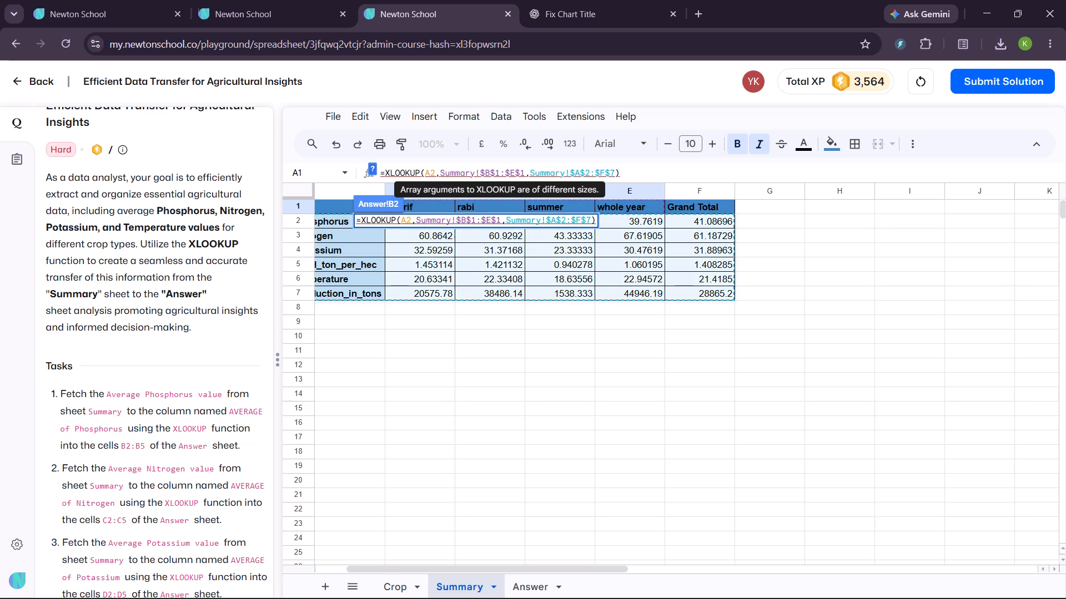
pyautogui.click(242, 0)
pyautogui.click(371, 0)
pyautogui.click(547, 0)
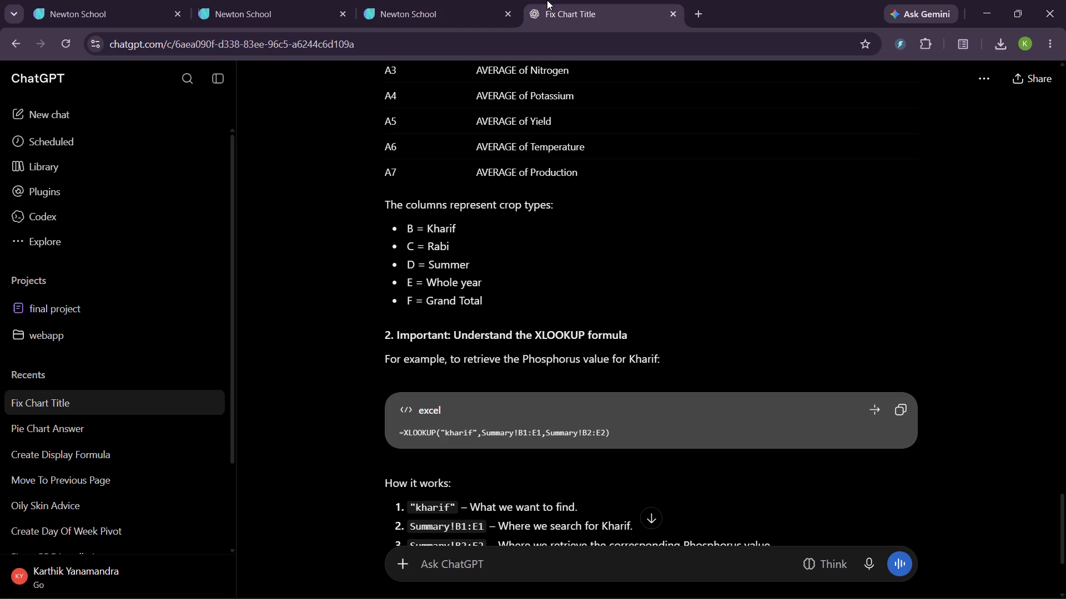
pyautogui.click(463, 0)
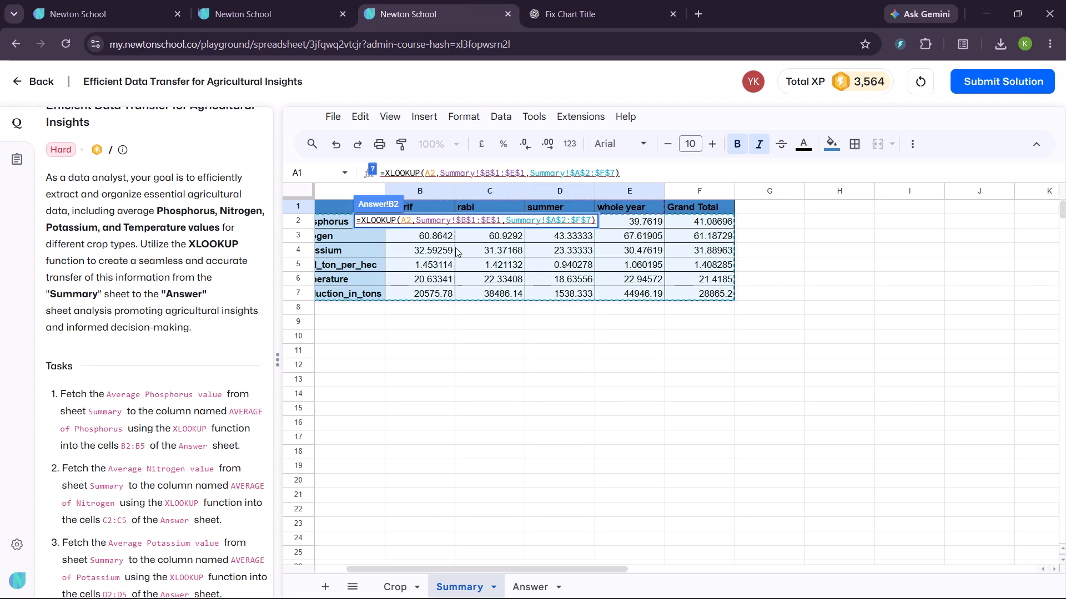
# Set the return range of the XLOOKUP in Answer cell B2 to Summary!$B$2:$E$2 and enter the formula.
pyautogui.hscroll(-2, 455, 247)
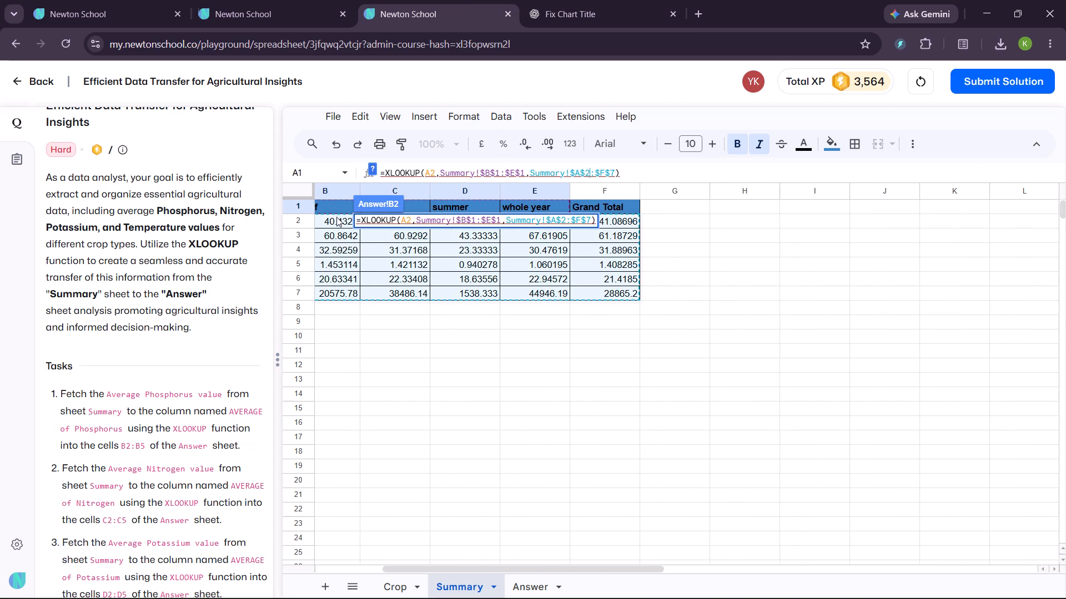
pyautogui.click(335, 218)
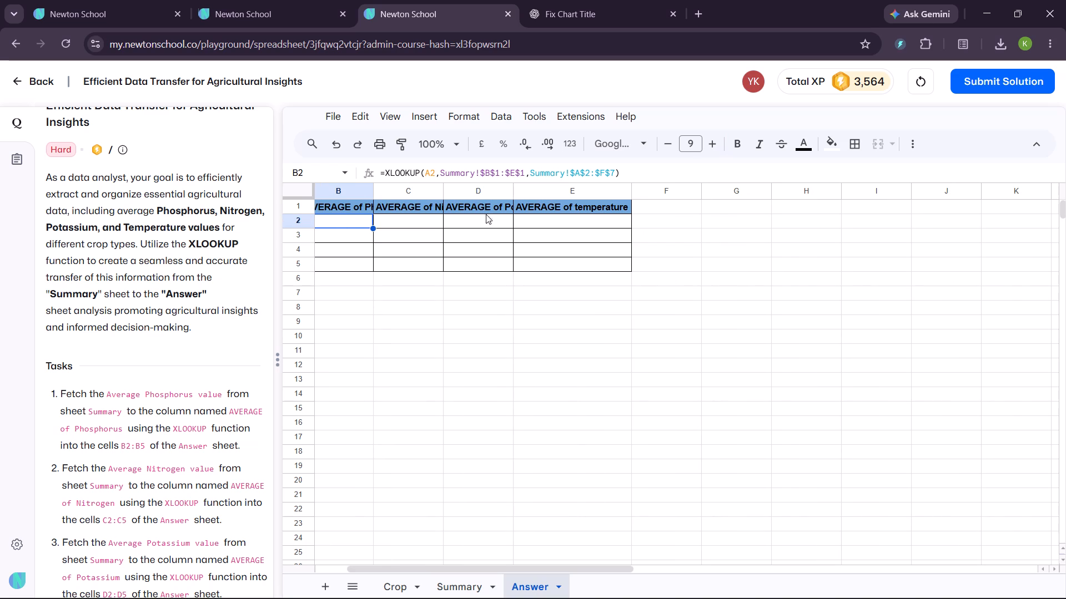
pyautogui.click(578, 171)
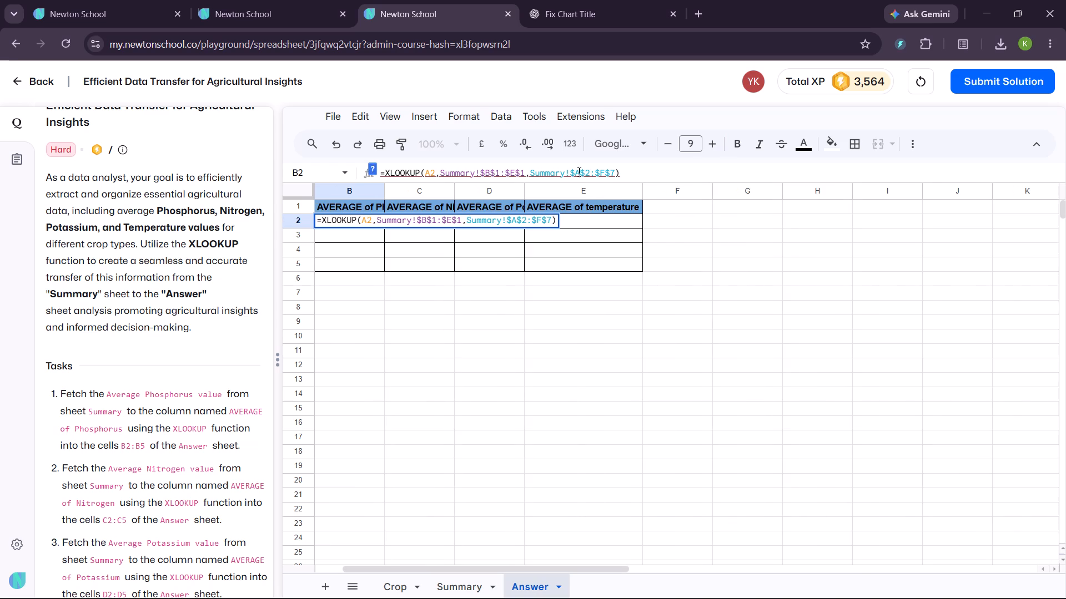
pyautogui.press('BackSpace')
pyautogui.press('b')
pyautogui.press('Right')
pyautogui.press('Right')
pyautogui.press('Right')
pyautogui.press('Right')
pyautogui.press('Right')
pyautogui.press('BackSpace')
pyautogui.press('e')
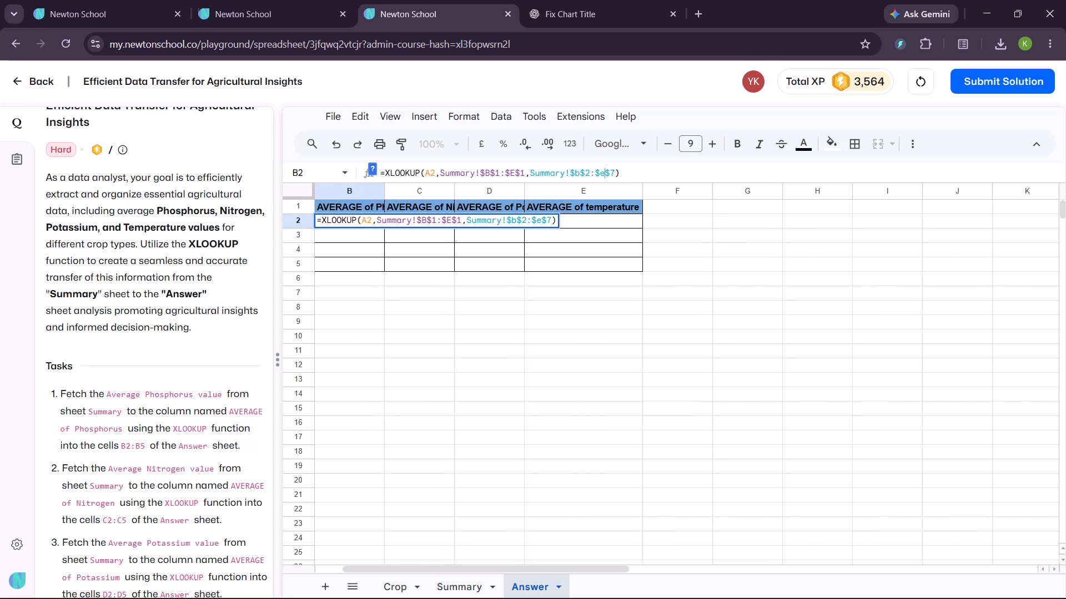
pyautogui.click(612, 172)
pyautogui.press('BackSpace')
pyautogui.press('2')
pyautogui.press('Return')
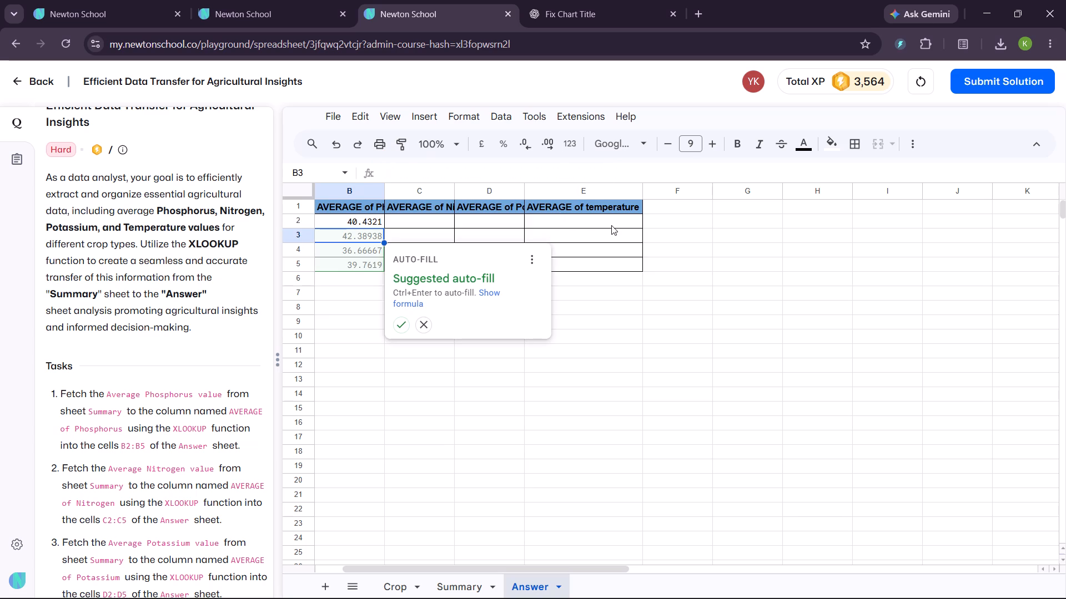
# Accept the suggested auto-fill to extend the average Phosphorus XLOOKUP to Answer cells B3:B5.
pyautogui.hscroll(3, 434, 410)
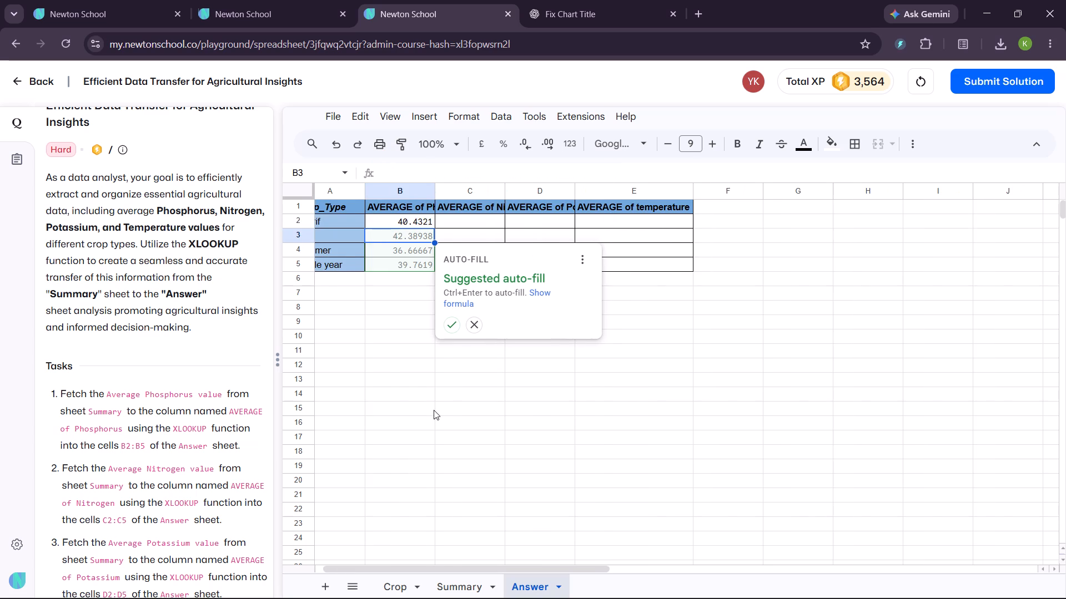
pyautogui.hotkey('ctrl', 'Return')
# Auto-fit the widths of columns B, C and D in the Answer sheet to their headers.
pyautogui.click(477, 223)
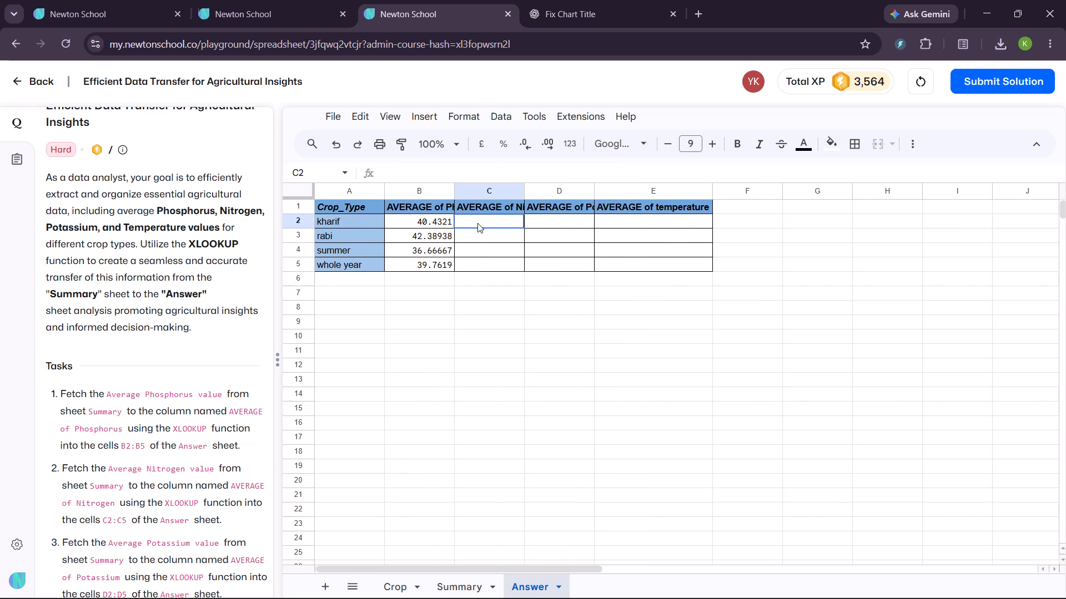
pyautogui.doubleClick(455, 189)
pyautogui.doubleClick(572, 186)
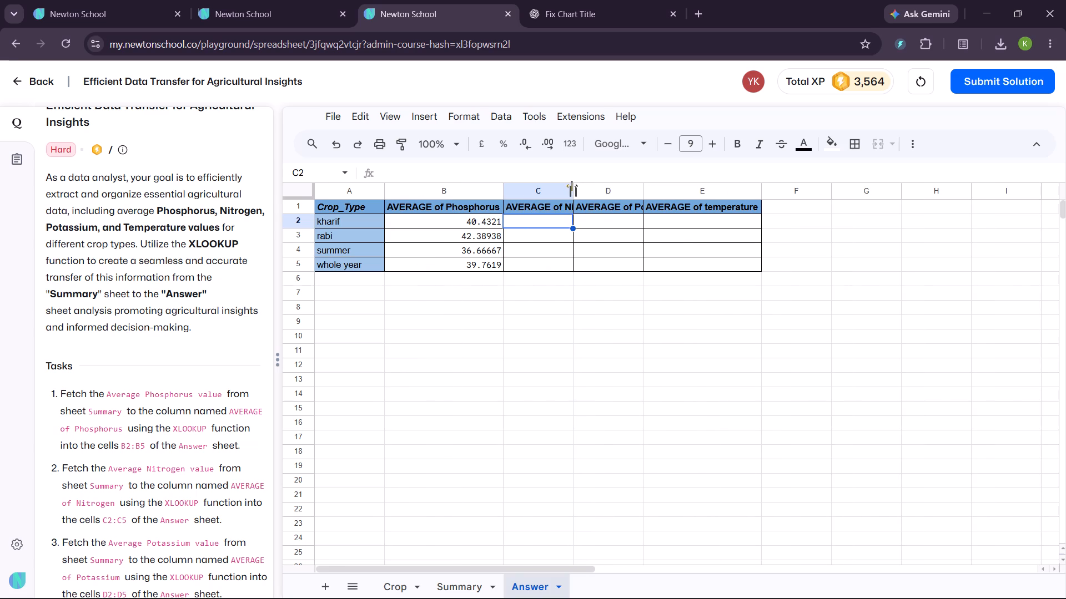
pyautogui.doubleClick(676, 186)
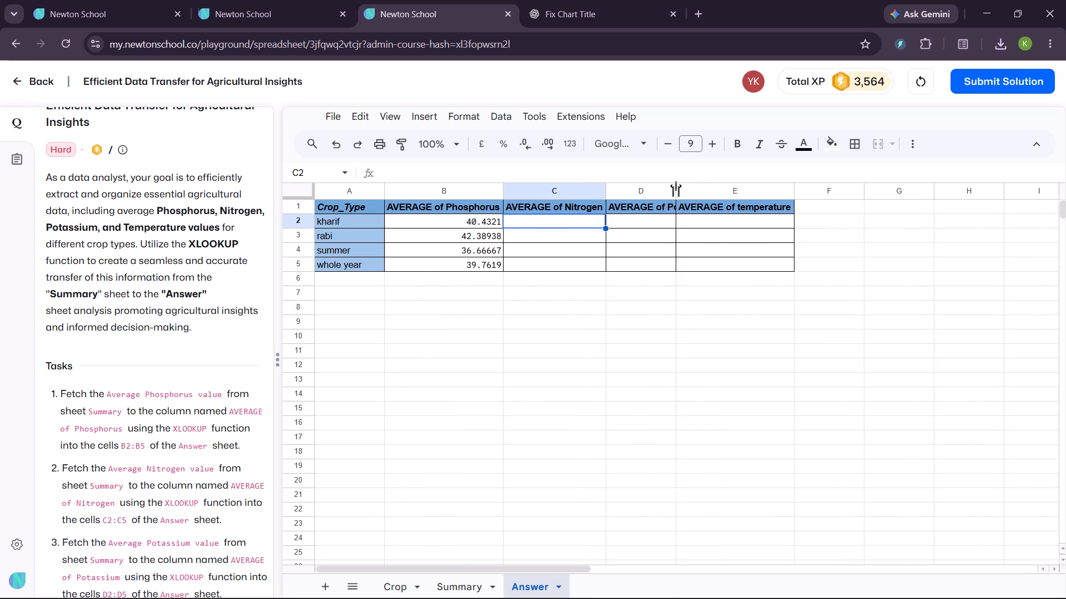
# Lock the column of the lookup value in the B2 XLOOKUP formula as $A2.
pyautogui.click(494, 217)
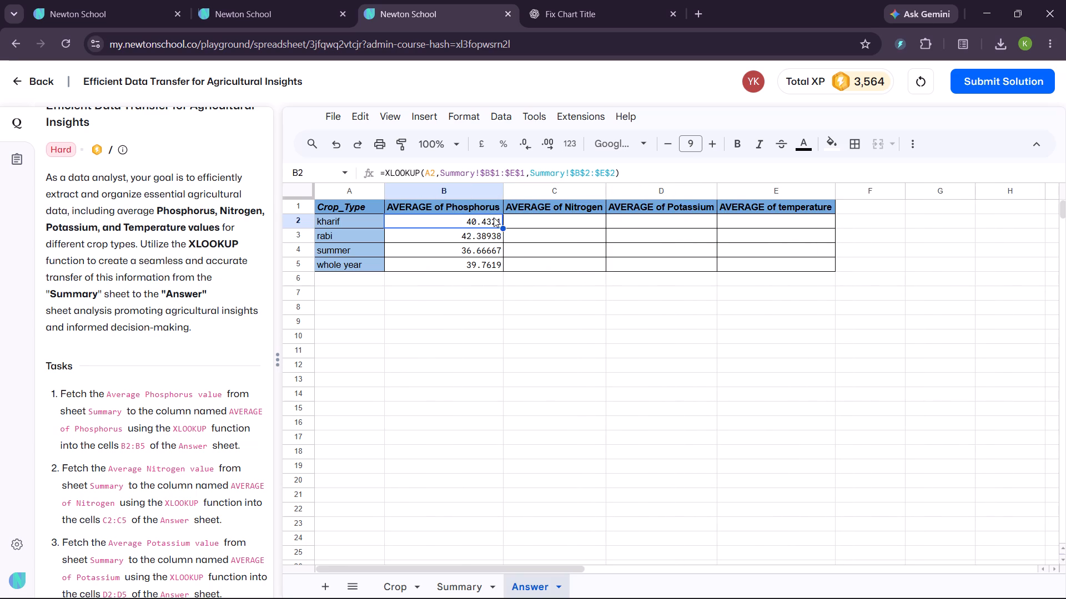
pyautogui.moveTo(502, 227); pyautogui.dragTo(681, 221)
pyautogui.moveTo(681, 221); pyautogui.dragTo(482, 220)
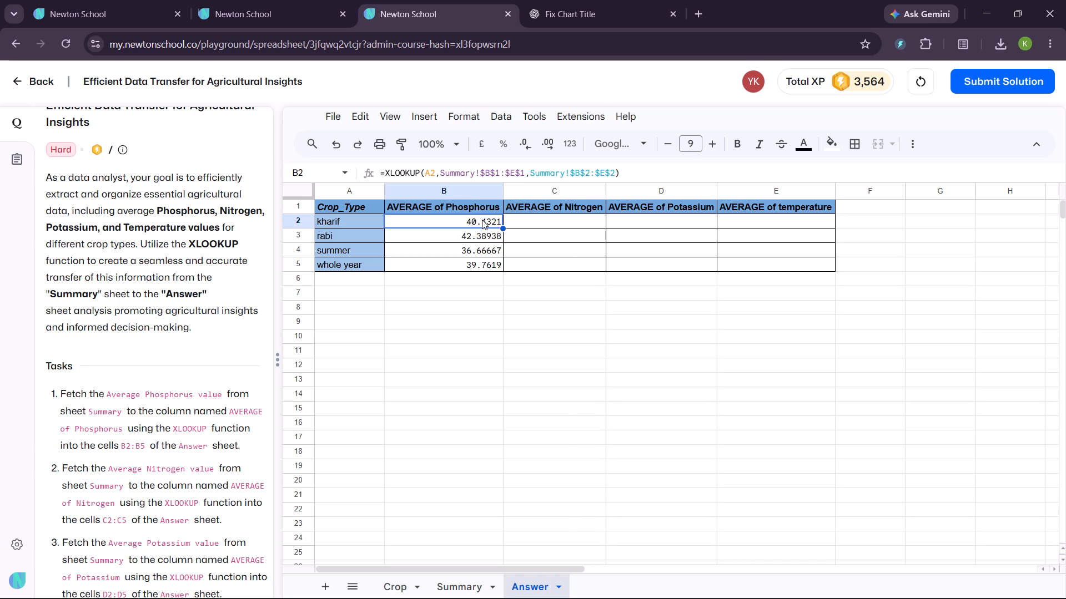
pyautogui.click(427, 171)
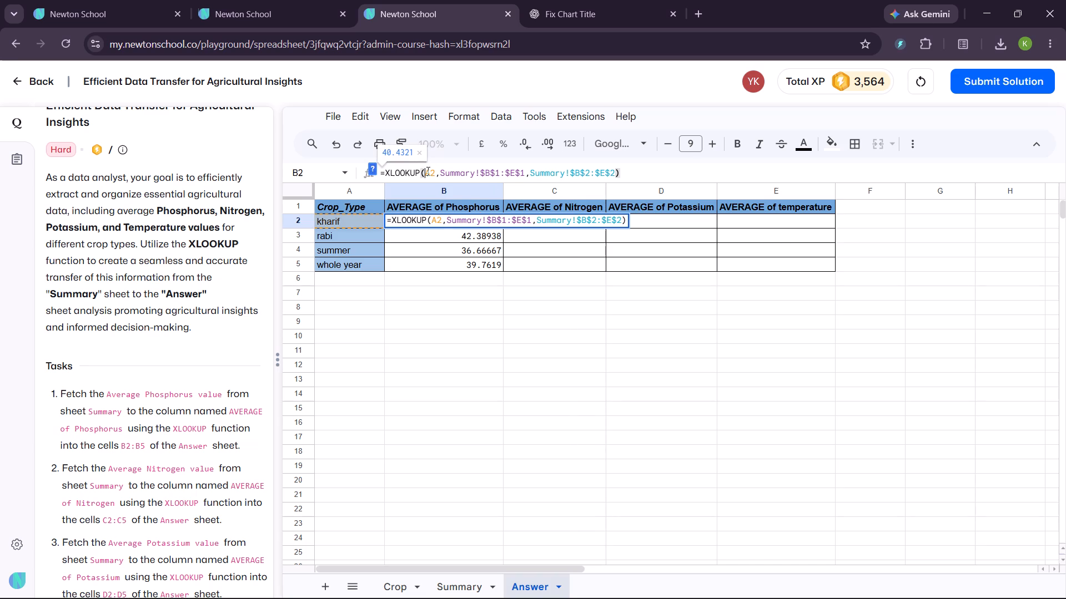
pyautogui.hotkey('shift', '$')
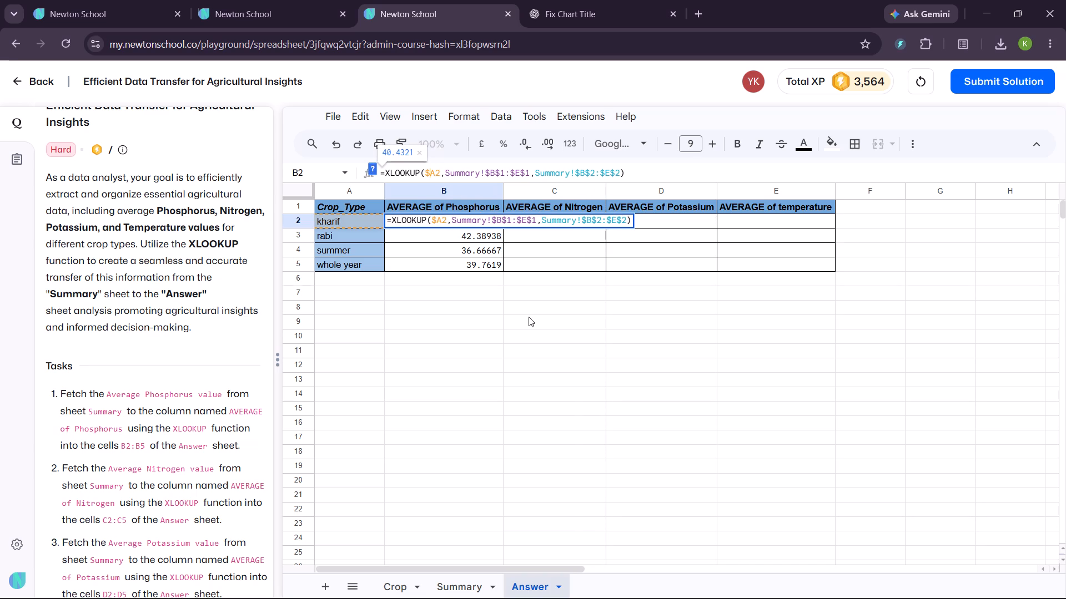
pyautogui.press('Return')
# Fill the B2 XLOOKUP formula across Answer cells C2:E2.
pyautogui.click(493, 224)
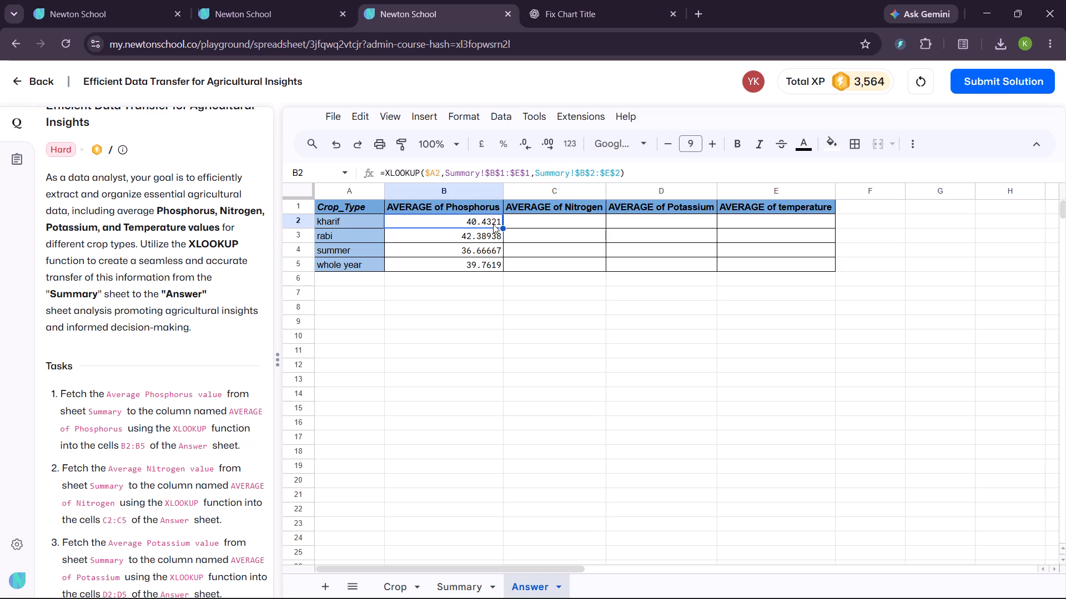
pyautogui.moveTo(502, 227); pyautogui.dragTo(747, 223)
pyautogui.moveTo(747, 223); pyautogui.dragTo(797, 224)
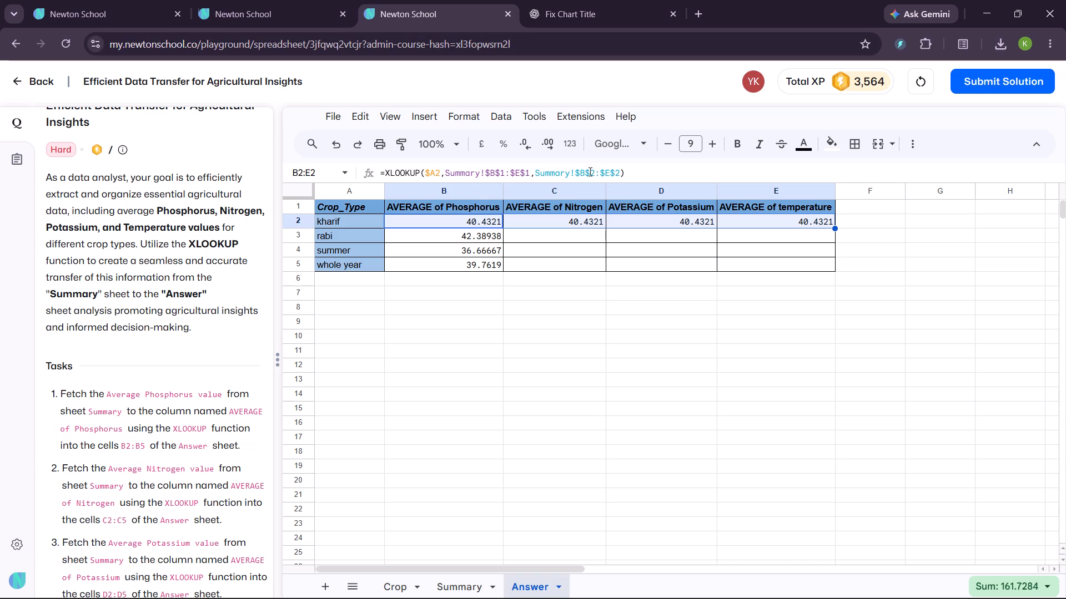
# Set the return range of the average Nitrogen XLOOKUP in C2 to Summary!$B$3:$E$3 and check the rows in the Summary sheet.
pyautogui.click(589, 171)
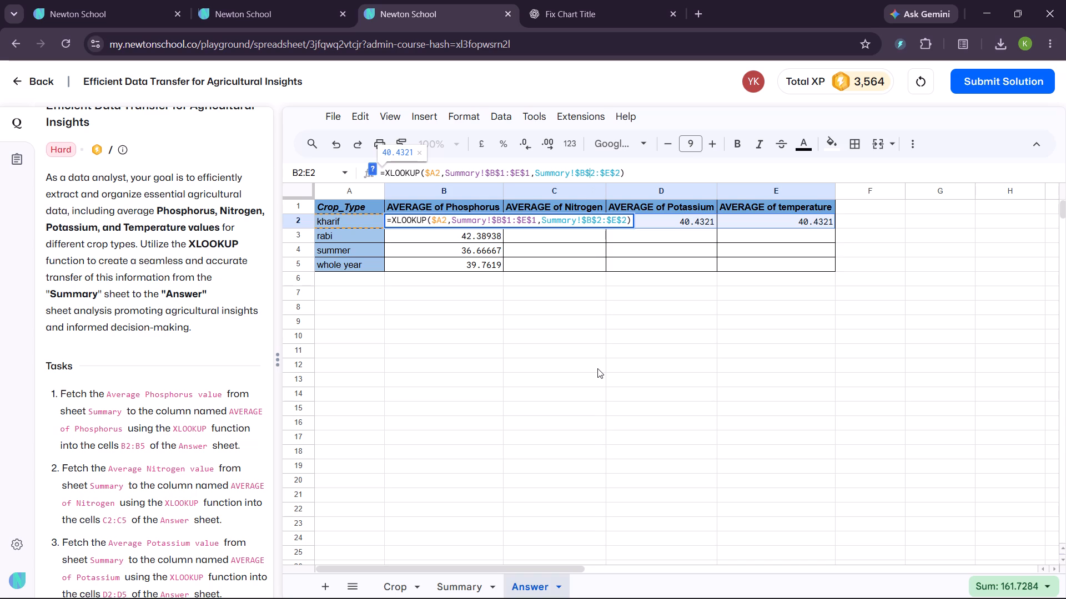
pyautogui.click(611, 356)
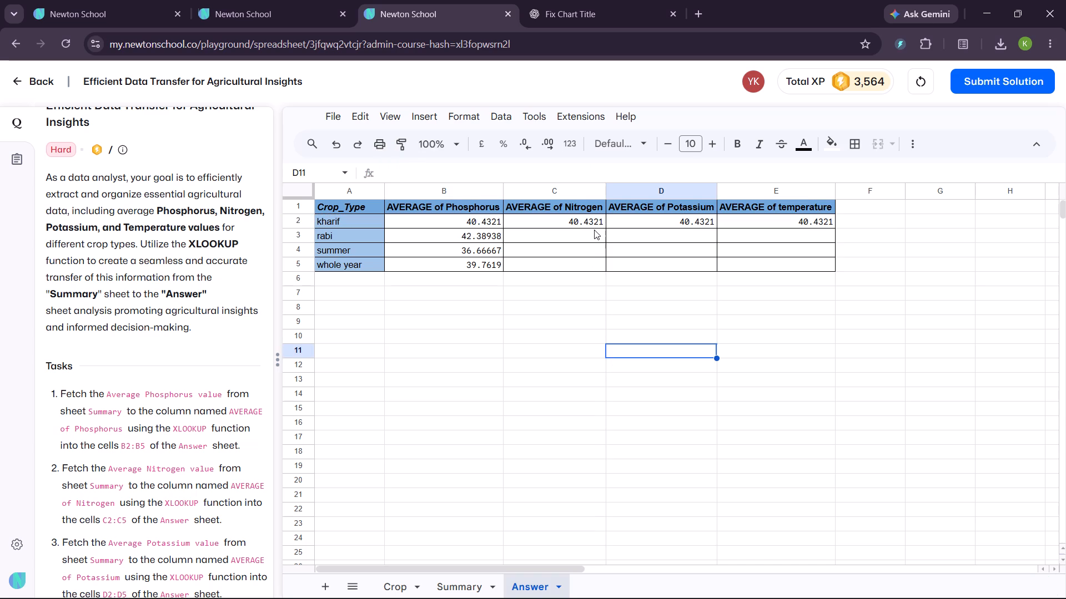
pyautogui.click(595, 225)
pyautogui.click(596, 169)
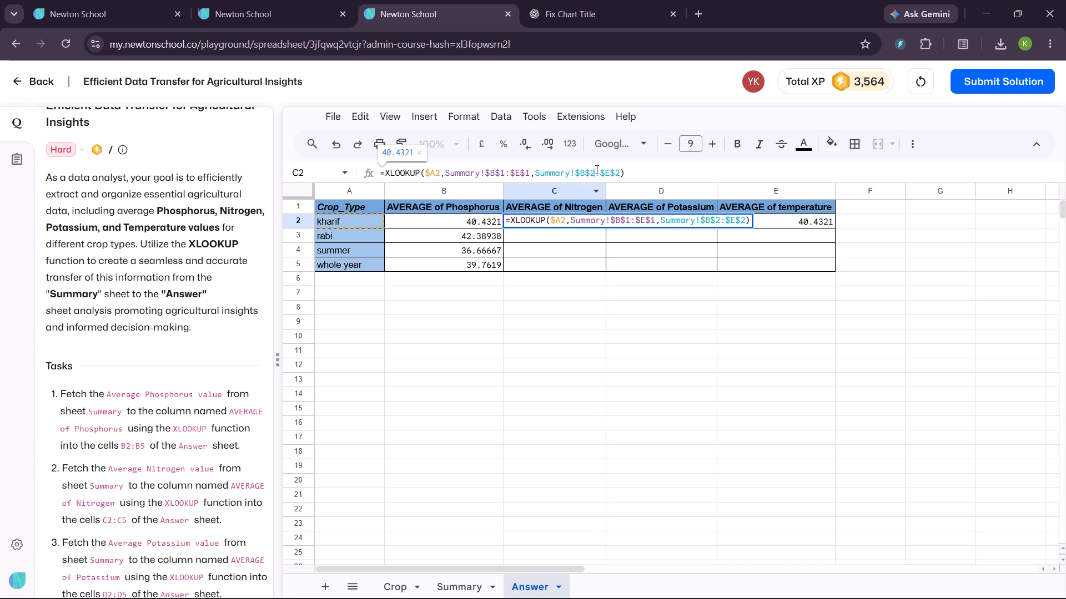
pyautogui.press('BackSpace')
pyautogui.press('3')
pyautogui.press('Right')
pyautogui.press('Right')
pyautogui.press('Right')
pyautogui.press('Right')
pyautogui.press('Right')
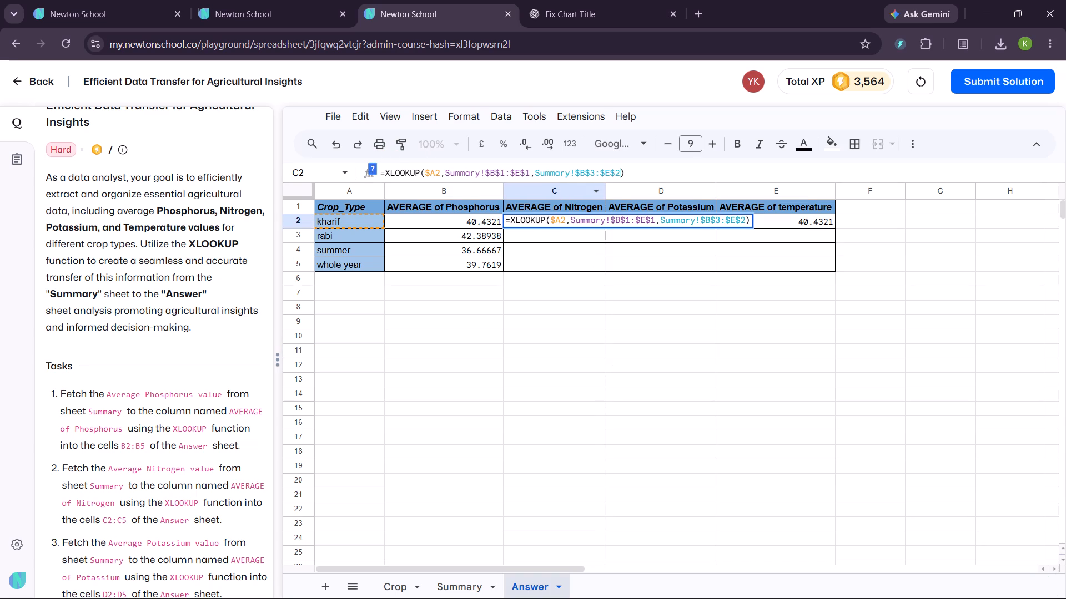
pyautogui.press('BackSpace')
pyautogui.press('3')
pyautogui.click(449, 577)
pyautogui.hscroll(2, 451, 478)
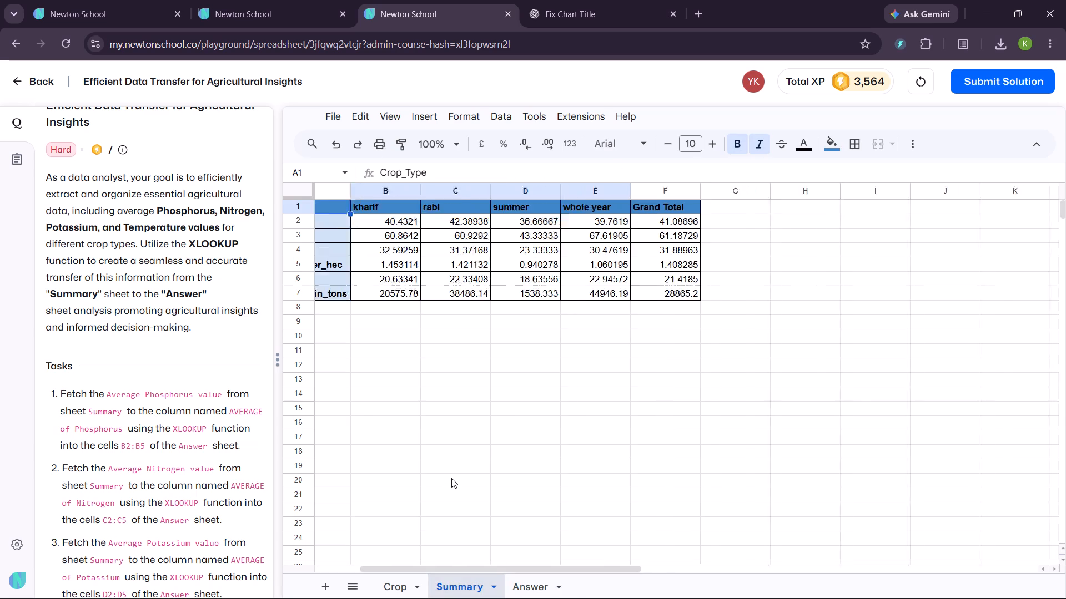
pyautogui.hscroll(2, 451, 478)
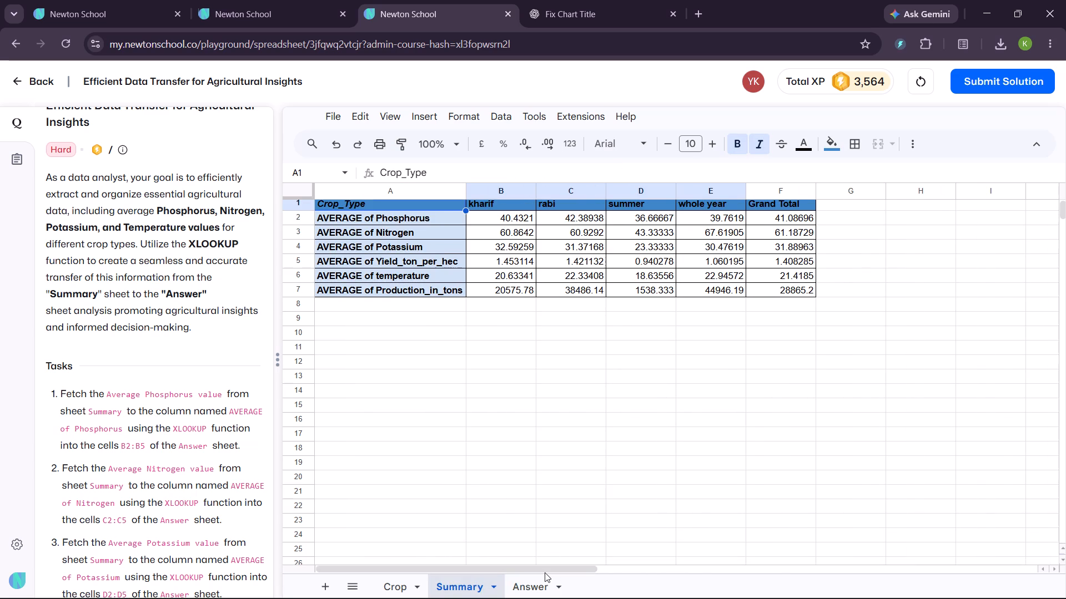
pyautogui.click(541, 579)
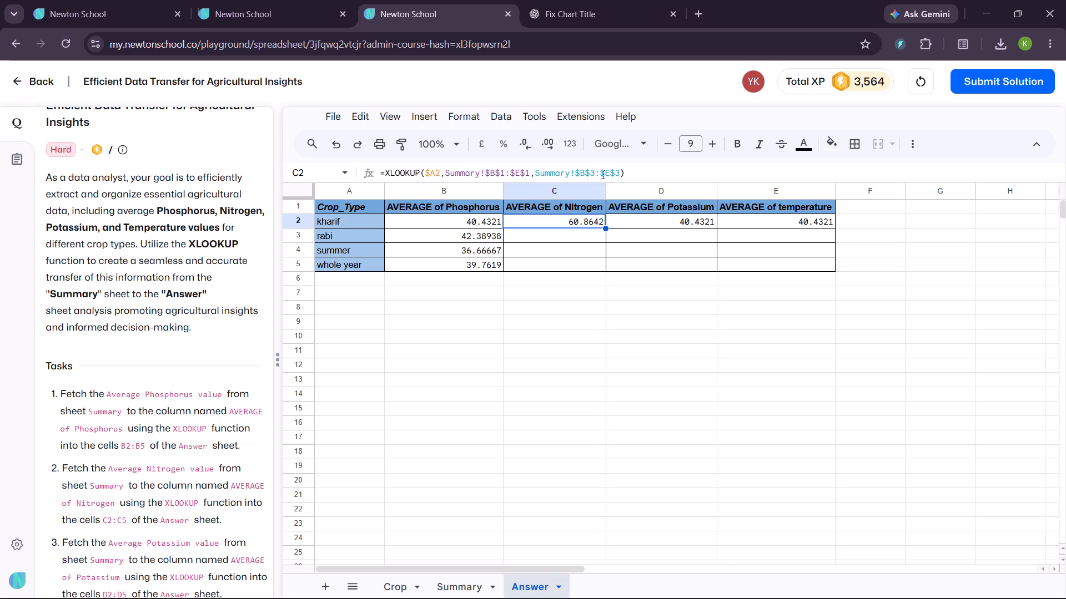
# Set the return range of the average Potassium XLOOKUP in D2 to Summary!$B$4:$E$4.
pyautogui.click(637, 217)
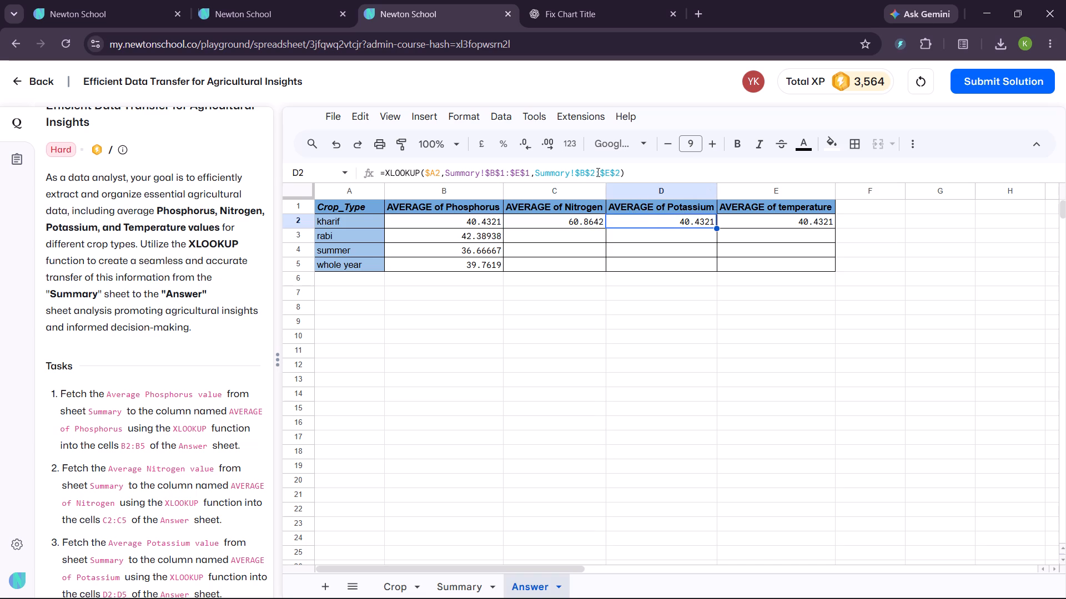
pyautogui.click(595, 172)
pyautogui.press('BackSpace')
pyautogui.press('4')
pyautogui.press('Right')
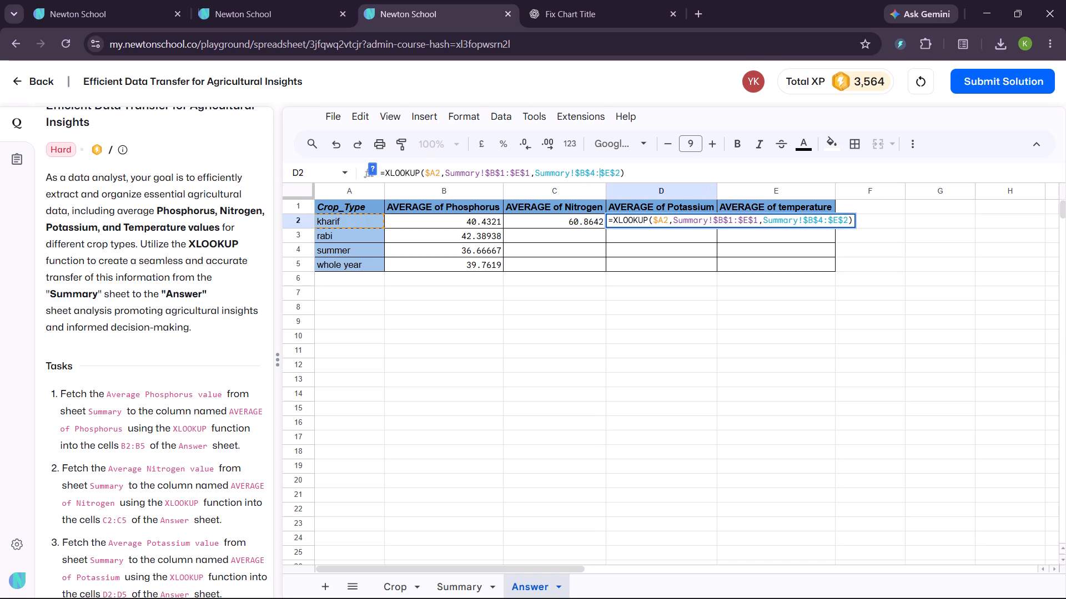
pyautogui.press('Right')
pyautogui.press('Right')
pyautogui.press('Right')
pyautogui.press('Right')
pyautogui.press('BackSpace')
pyautogui.press('4')
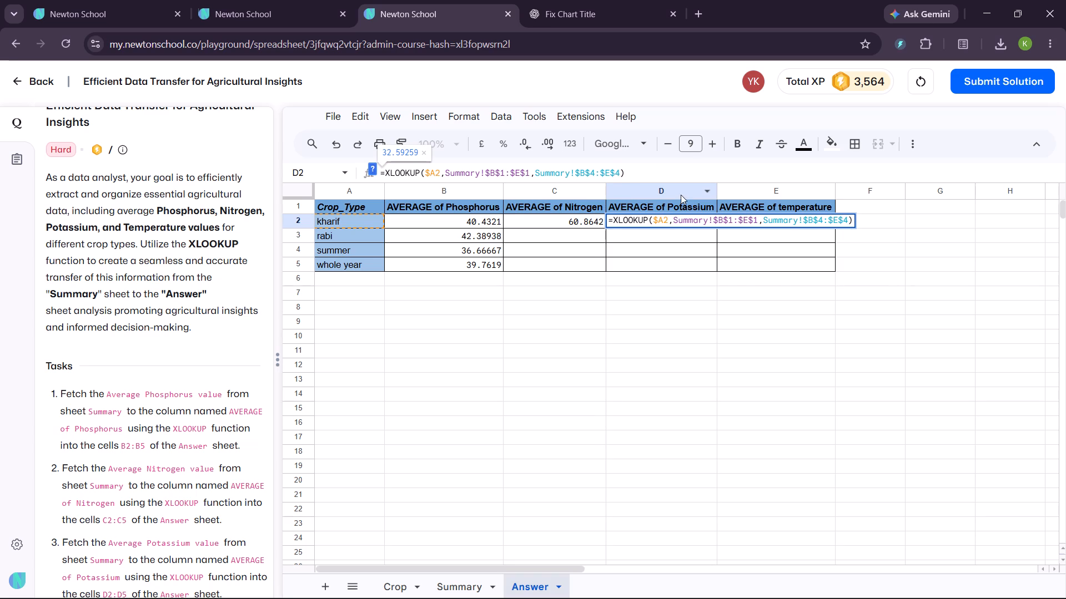
pyautogui.press('Return')
# Accept the suggested auto-fill to extend the average Potassium XLOOKUP to D3:D5.
pyautogui.hotkey('ctrl', 'Return')
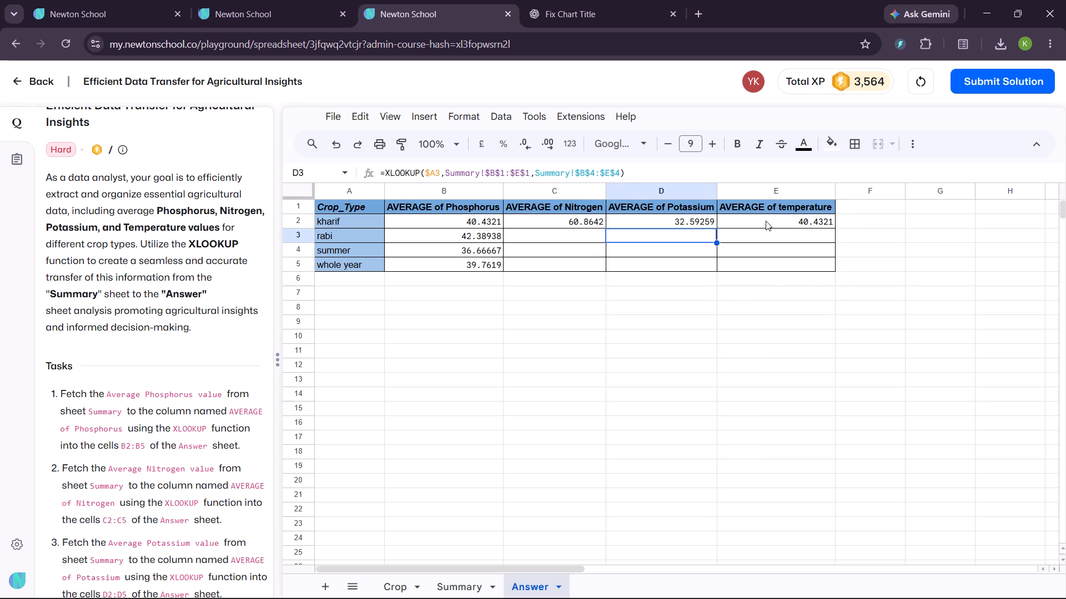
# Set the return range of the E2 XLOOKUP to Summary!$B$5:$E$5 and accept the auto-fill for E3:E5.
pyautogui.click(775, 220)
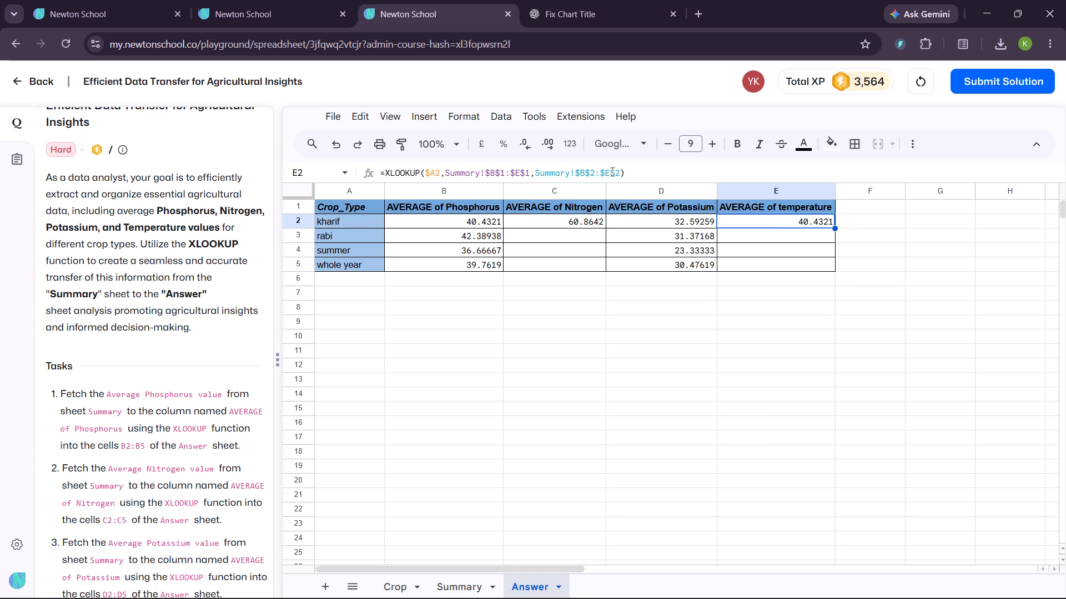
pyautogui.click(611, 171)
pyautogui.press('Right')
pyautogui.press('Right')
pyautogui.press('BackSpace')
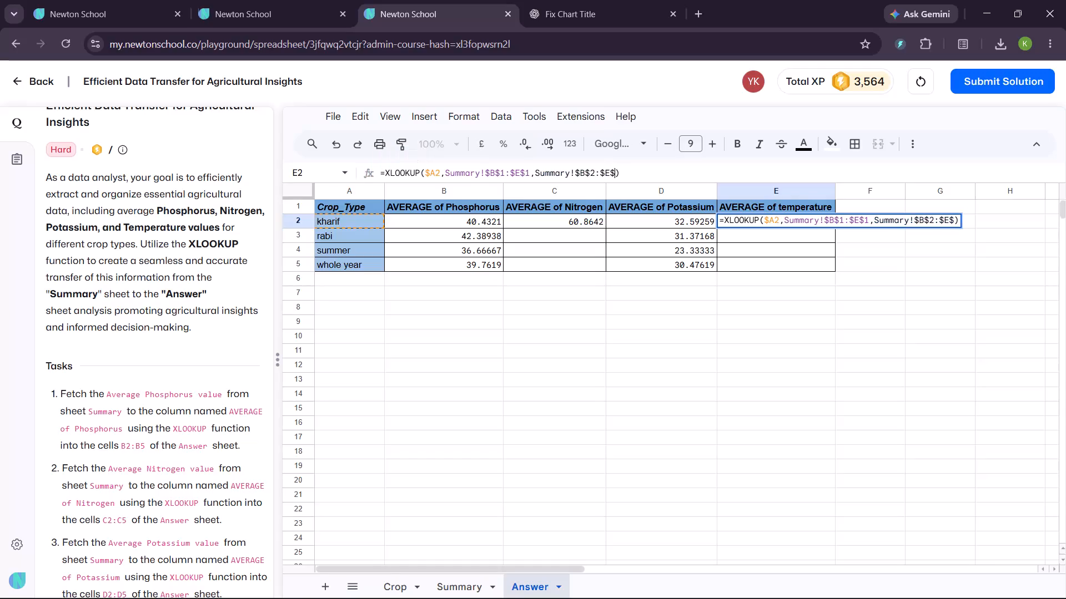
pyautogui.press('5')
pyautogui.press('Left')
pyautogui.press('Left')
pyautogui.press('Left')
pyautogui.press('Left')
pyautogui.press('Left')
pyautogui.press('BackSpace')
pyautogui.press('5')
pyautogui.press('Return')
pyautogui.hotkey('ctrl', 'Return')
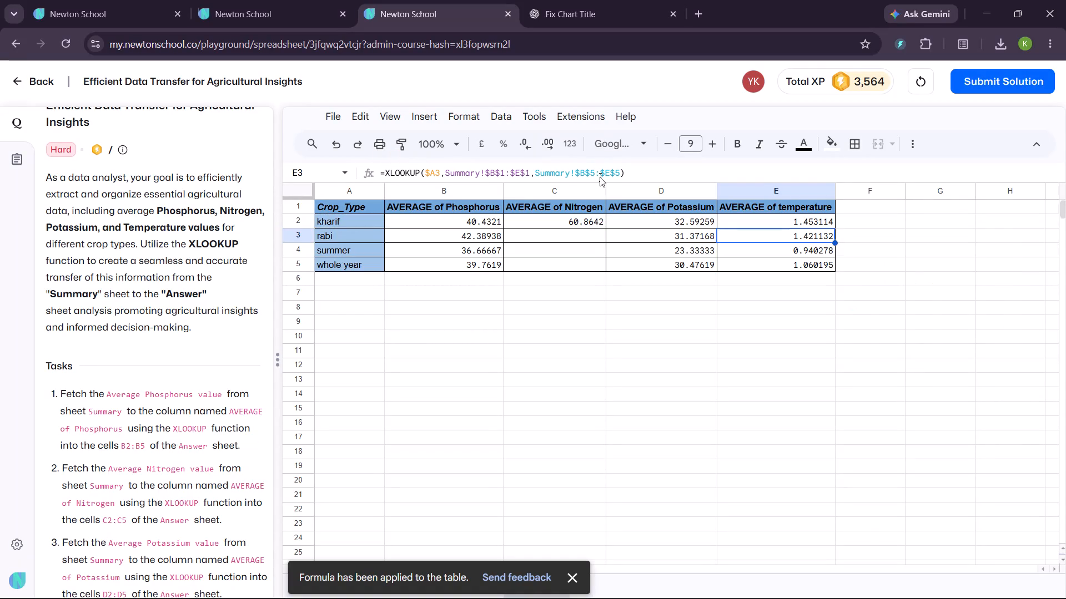
# Fill the average Nitrogen XLOOKUP from C2 down to C5.
pyautogui.click(569, 220)
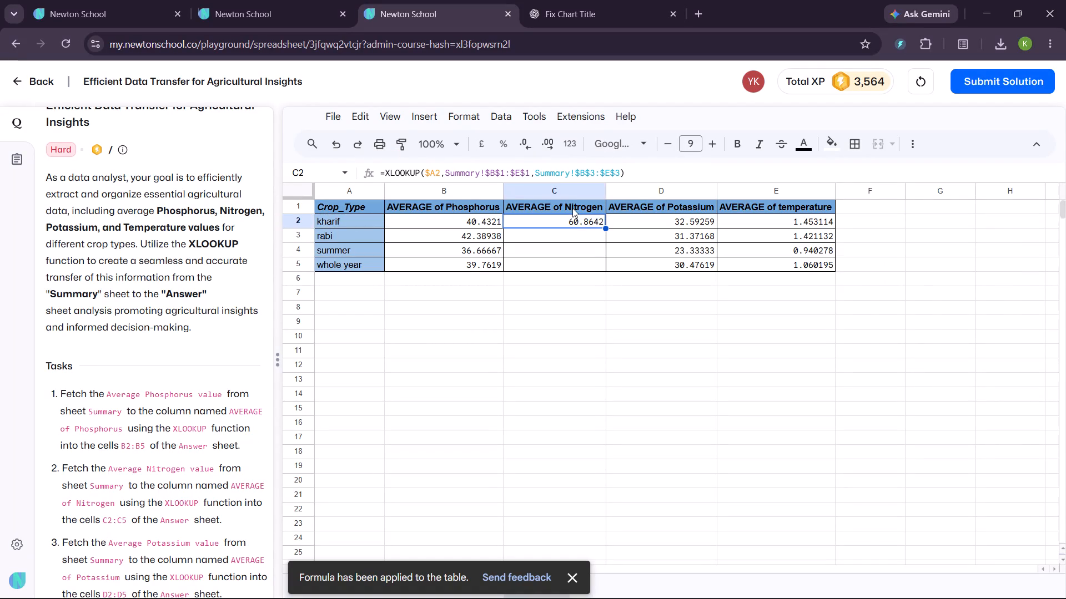
pyautogui.doubleClick(605, 225)
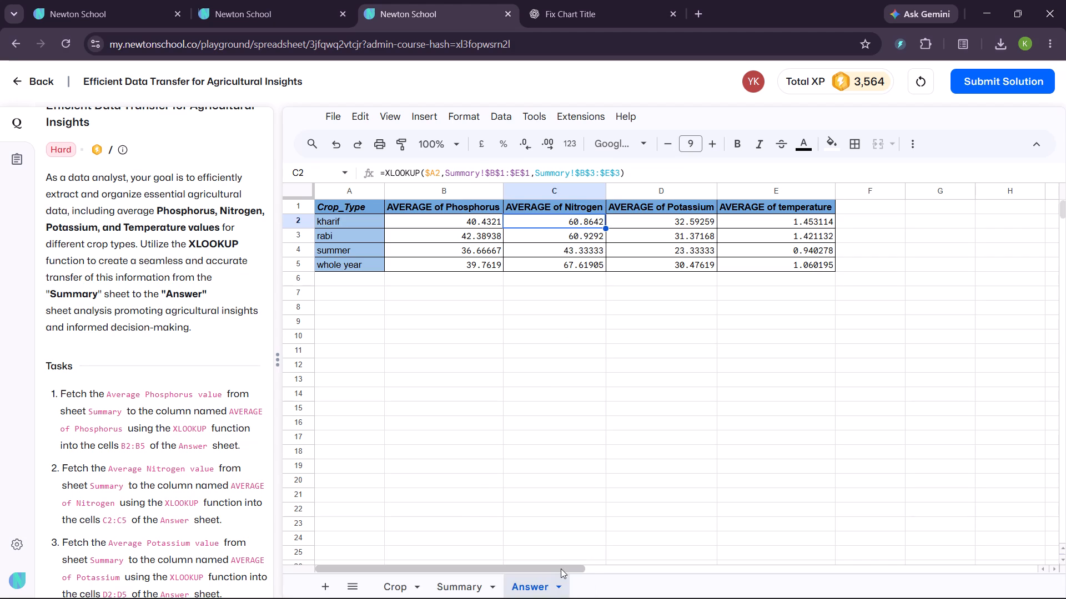
# Check the temperature row in Summary and set the return range of the E2 XLOOKUP to Summary!$B$6:$E$6.
pyautogui.click(461, 585)
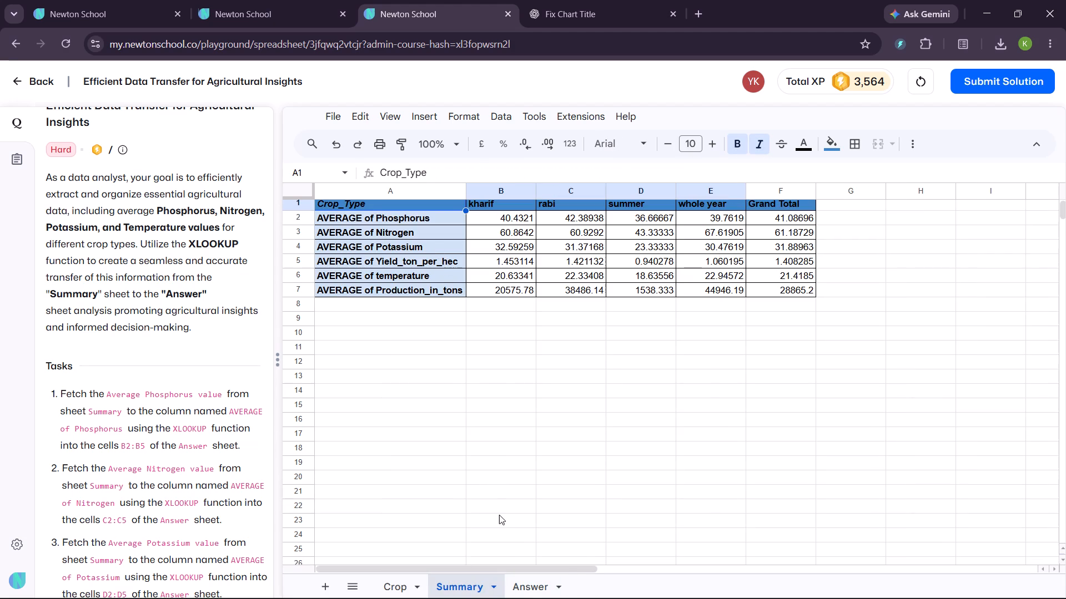
pyautogui.click(529, 590)
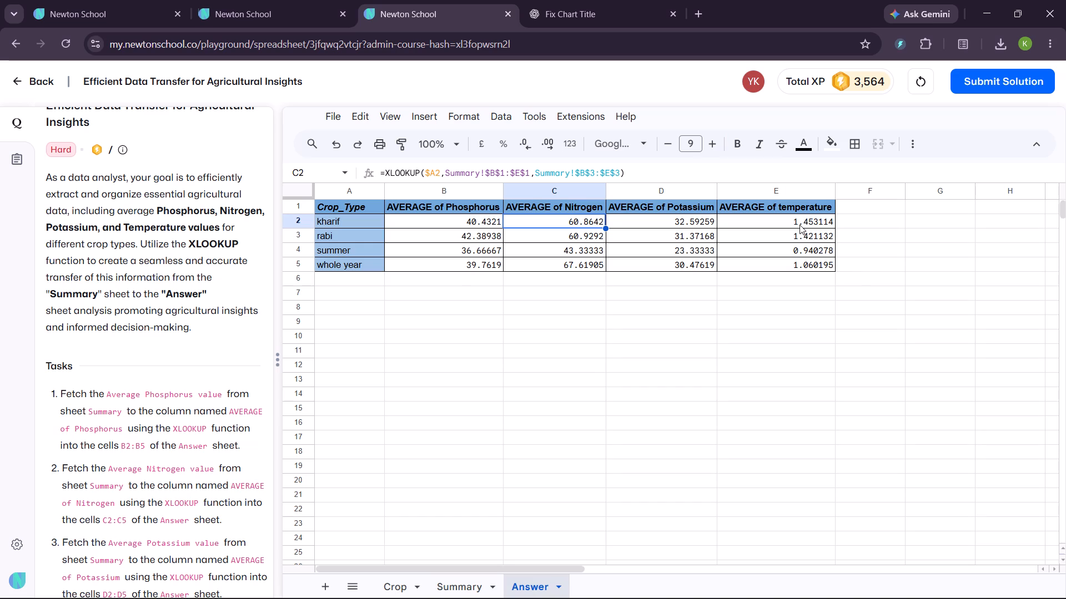
pyautogui.click(799, 225)
pyautogui.click(597, 172)
pyautogui.press('BackSpace')
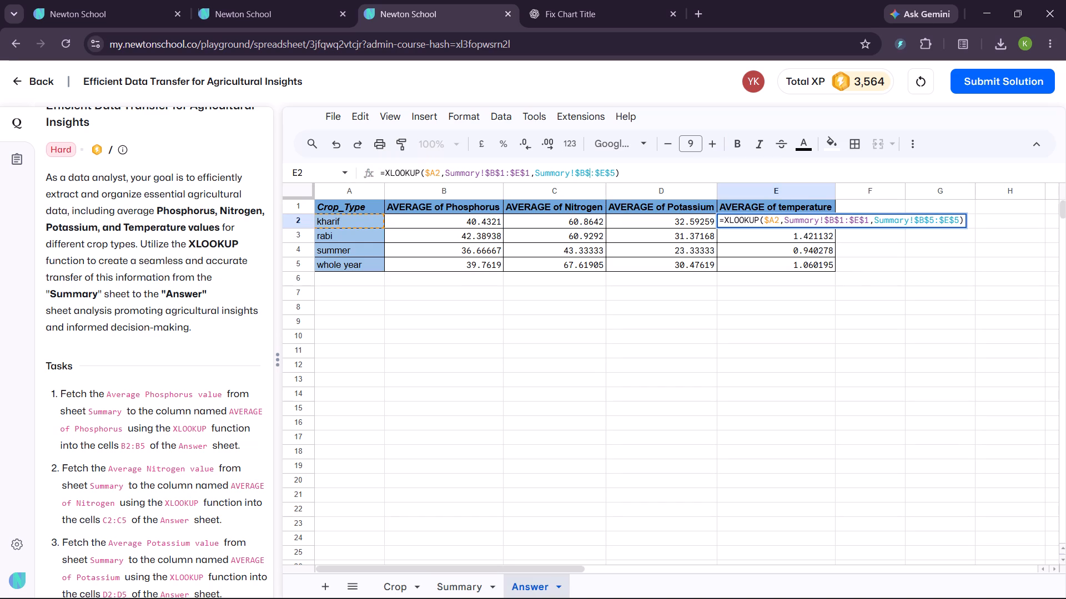
pyautogui.press('6')
pyautogui.press('Right')
pyautogui.press('Right')
pyautogui.press('Right')
pyautogui.press('Right')
pyautogui.press('Right')
pyautogui.press('BackSpace')
pyautogui.press('6')
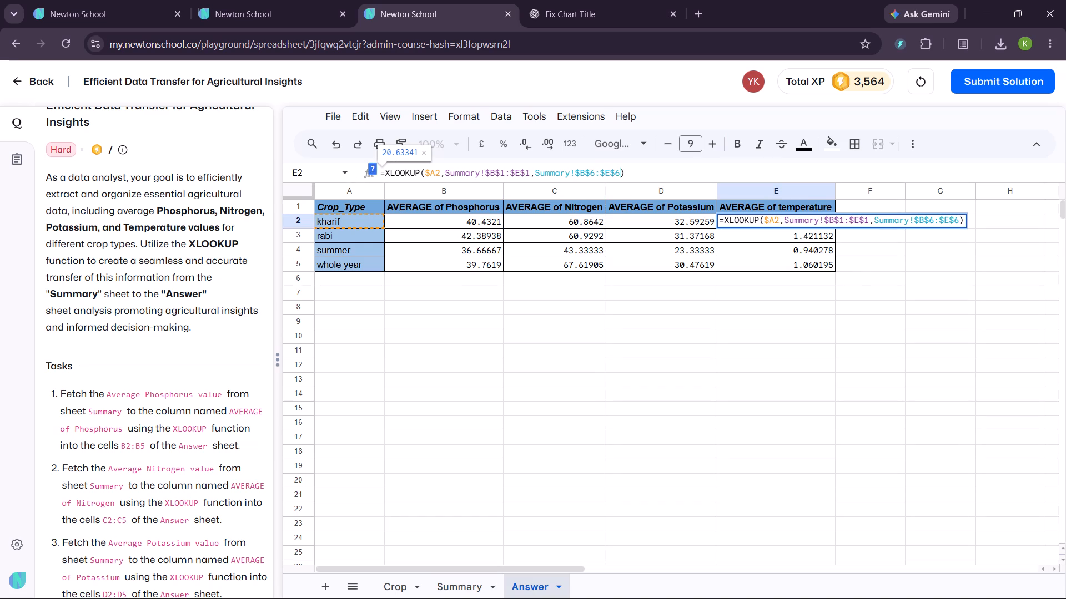
pyautogui.press('Return')
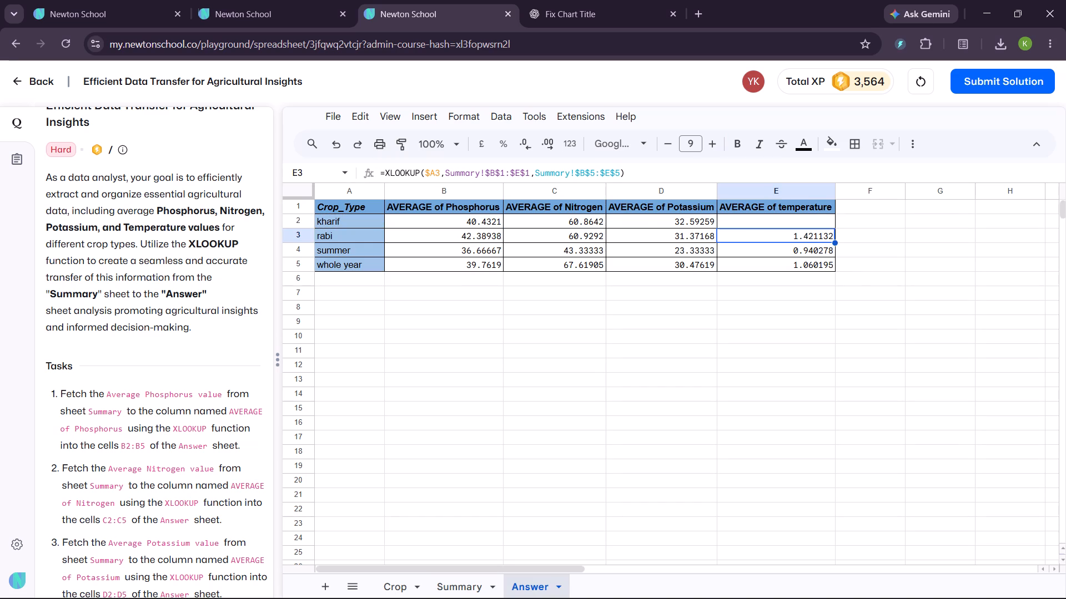
# Fill the average temperature XLOOKUP from E2 down to E5.
pyautogui.click(812, 224)
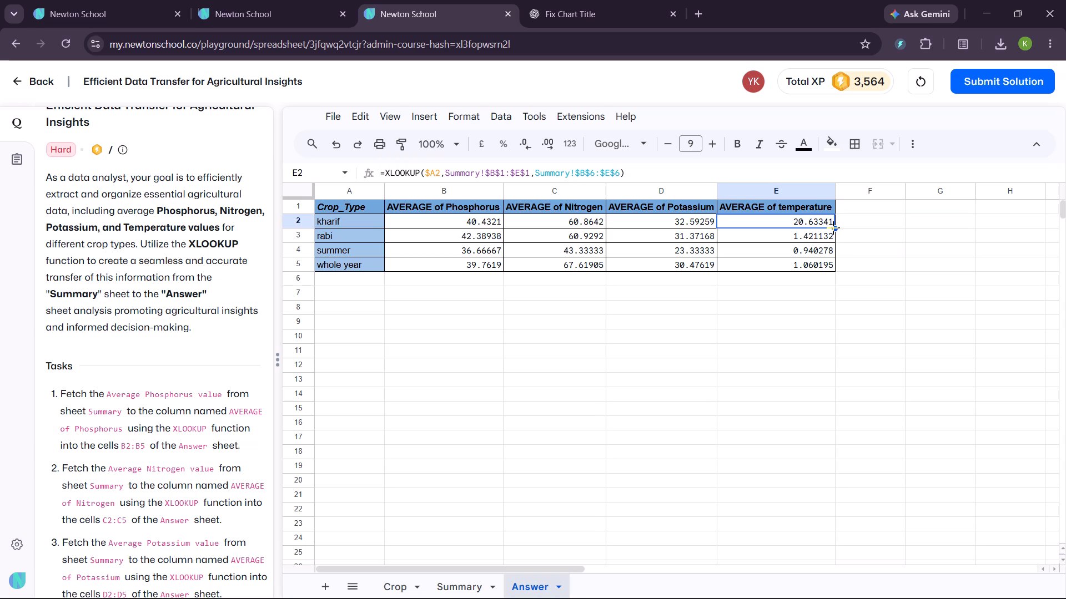
pyautogui.moveTo(833, 228); pyautogui.dragTo(834, 266)
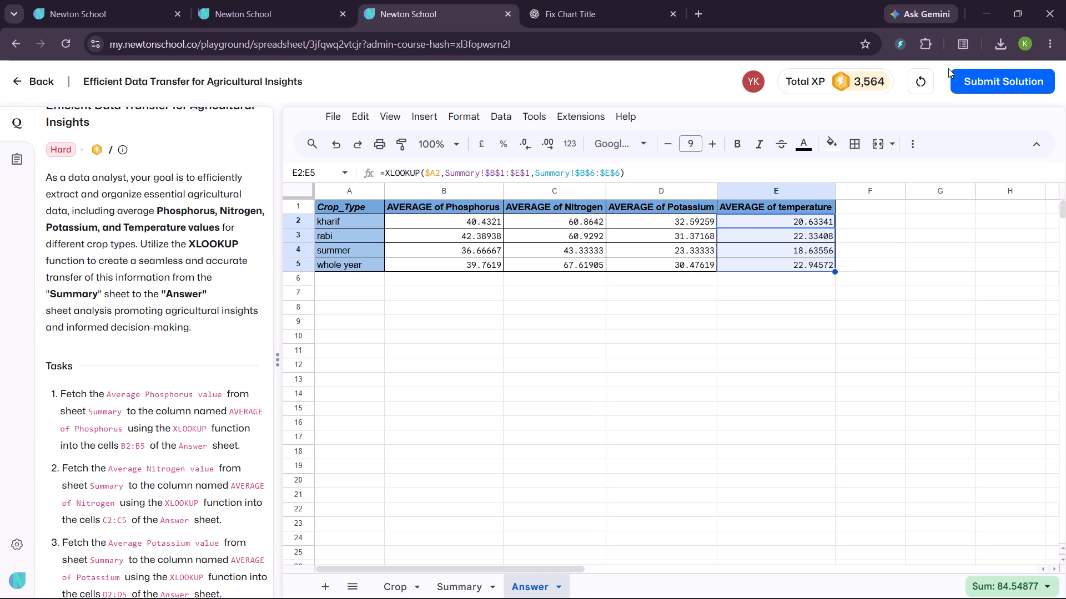
# Submit the completed solution for checking.
pyautogui.click(964, 70)
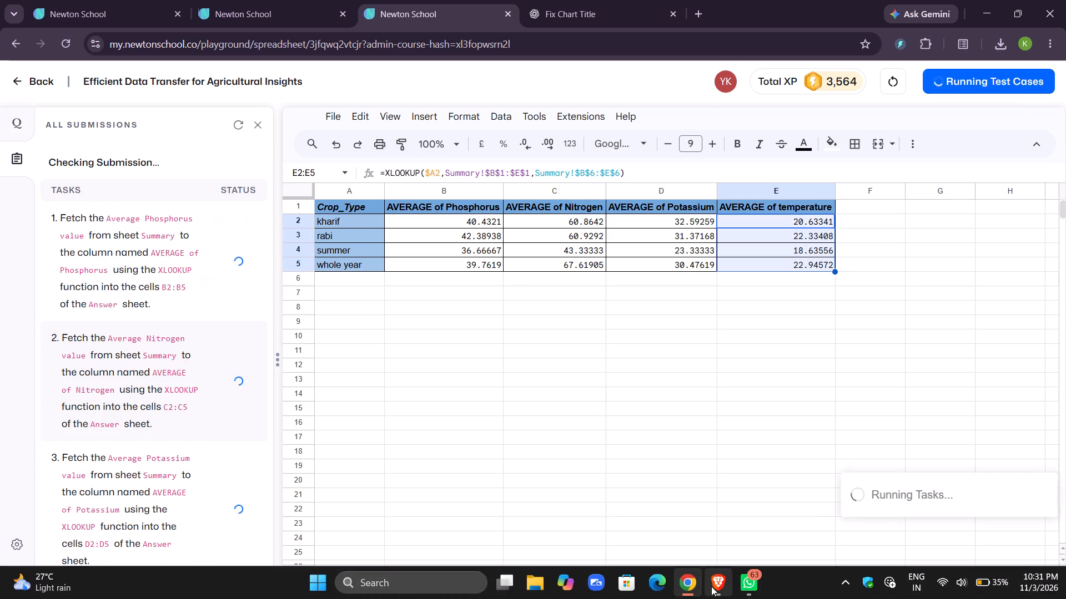